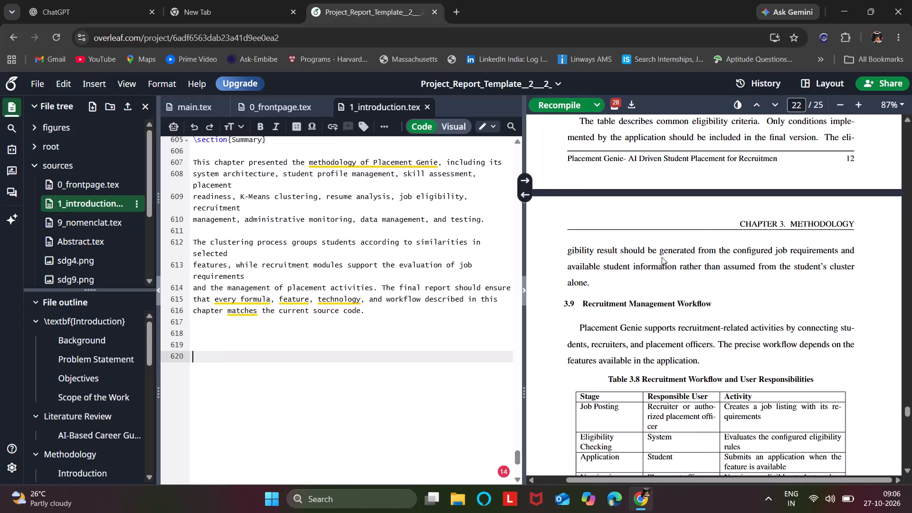
Review the Methodology chapter in the compiled report preview, including its introduction and system architecture sections.
{"action": "scroll", "coordinate": [732, 230], "scroll_direction": "up", "scroll_amount": 5}
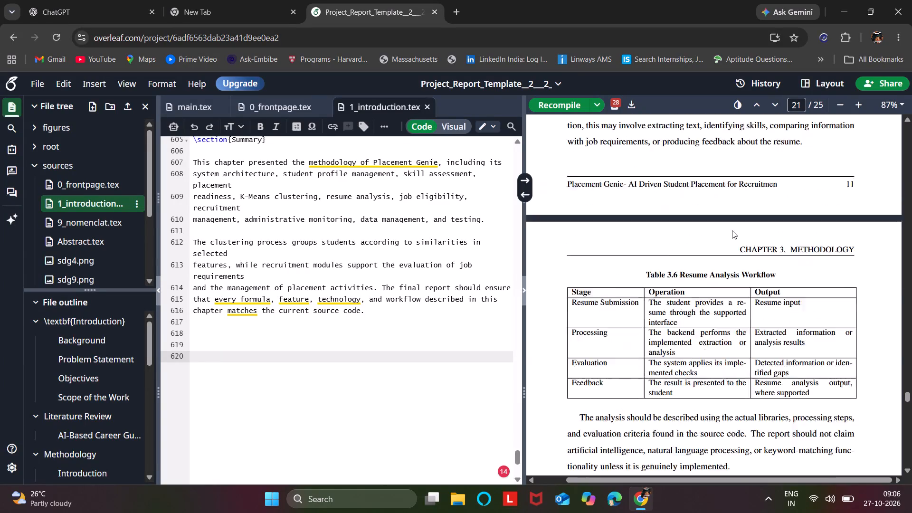
{"action": "scroll", "coordinate": [732, 230], "scroll_direction": "up", "scroll_amount": 20}
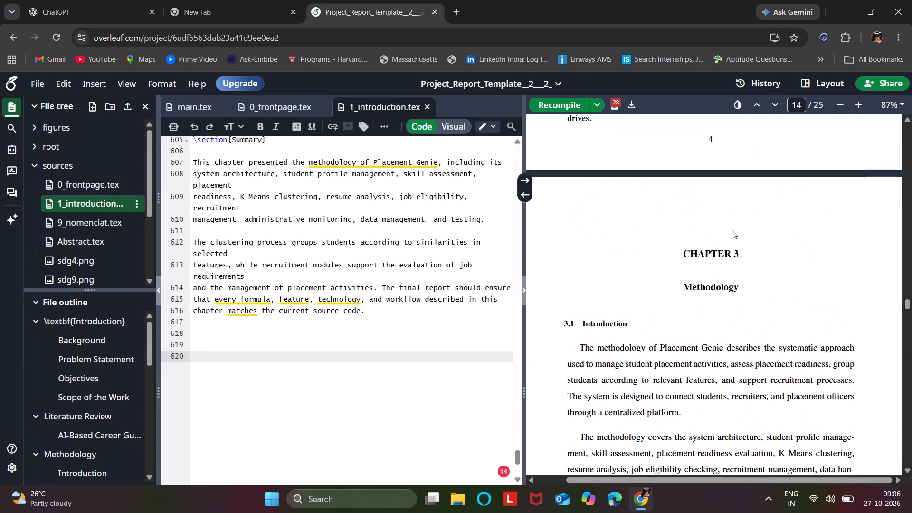
{"action": "scroll", "coordinate": [732, 230], "scroll_direction": "down", "scroll_amount": 2}
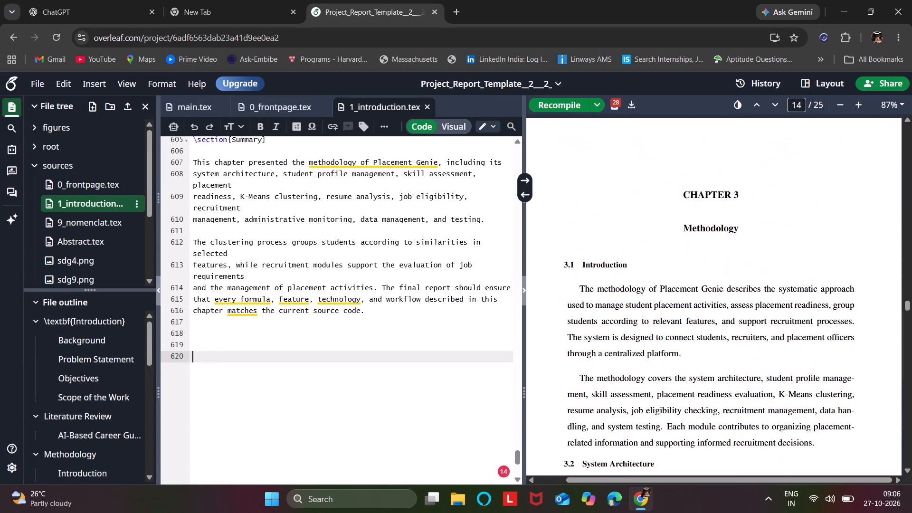
{"action": "scroll", "coordinate": [732, 230], "scroll_direction": "down", "scroll_amount": 2}
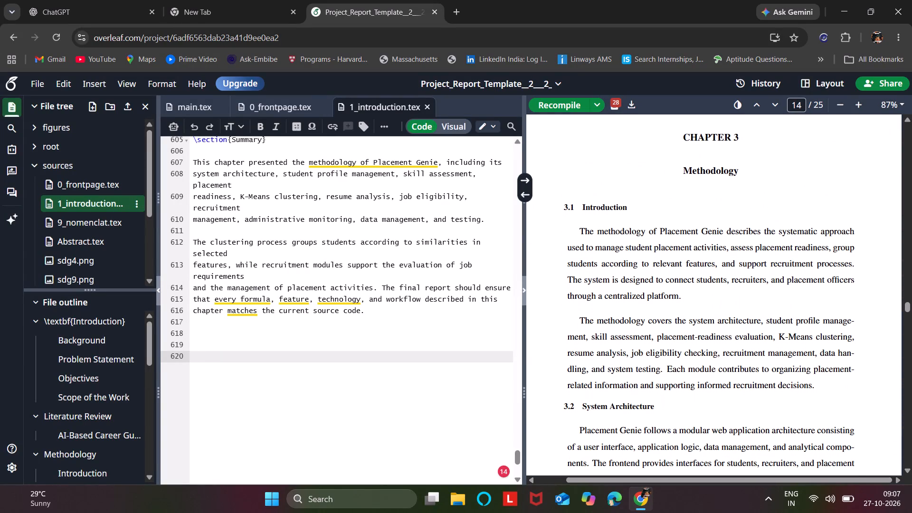
{"action": "scroll", "coordinate": [732, 230], "scroll_direction": "down", "scroll_amount": 1}
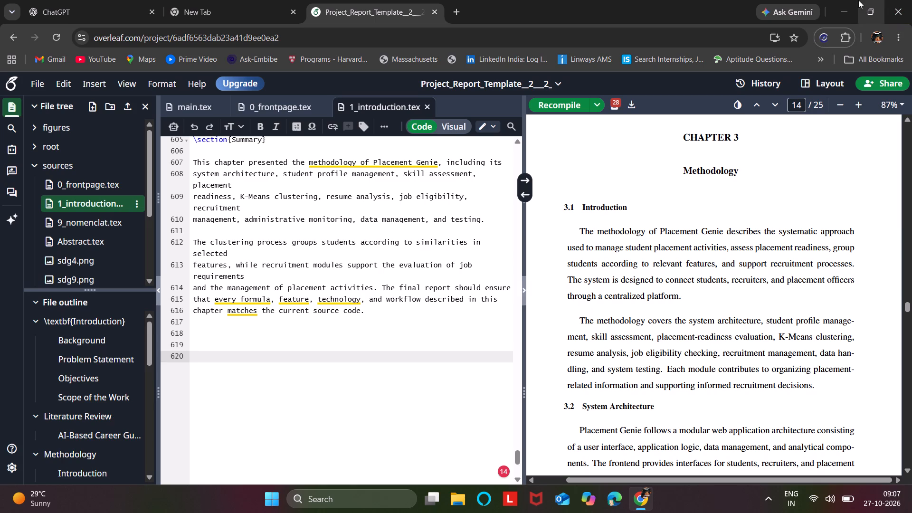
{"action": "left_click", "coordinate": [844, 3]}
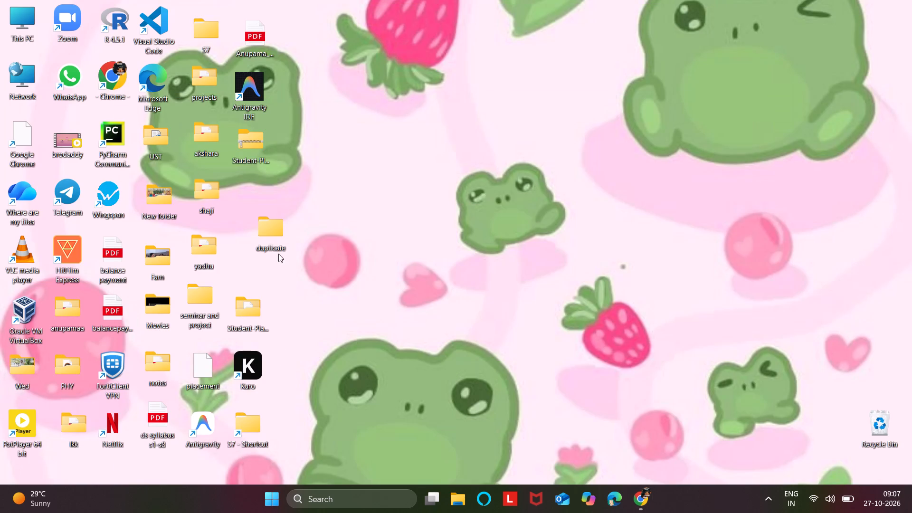
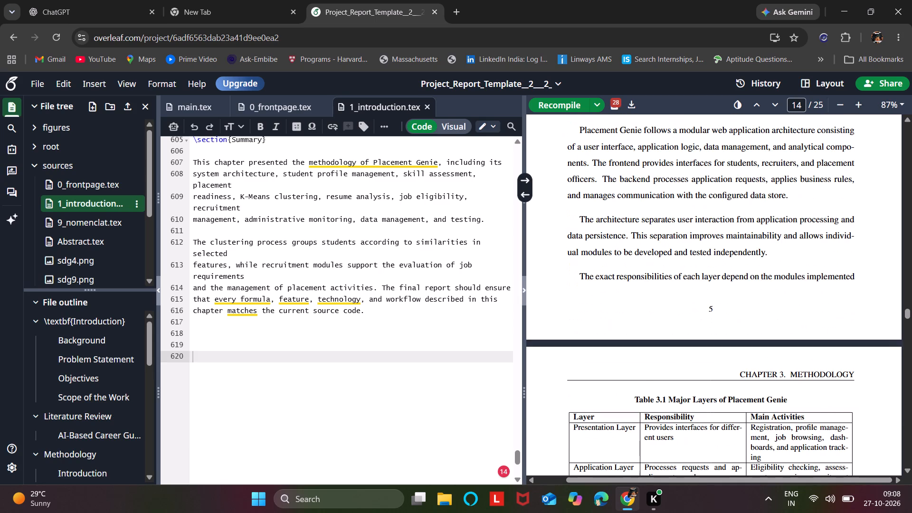
{"action": "scroll", "coordinate": [757, 437], "scroll_direction": "down", "scroll_amount": 4}
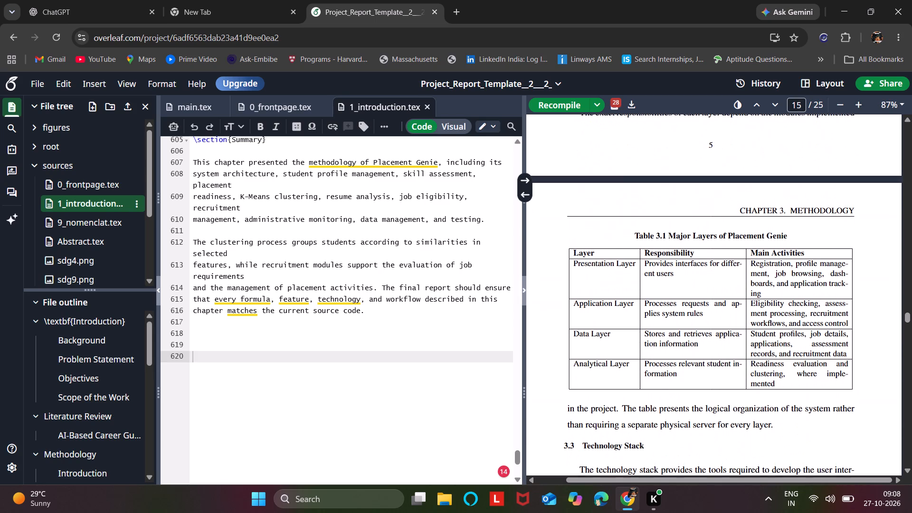
{"action": "scroll", "coordinate": [757, 437], "scroll_direction": "down", "scroll_amount": 1}
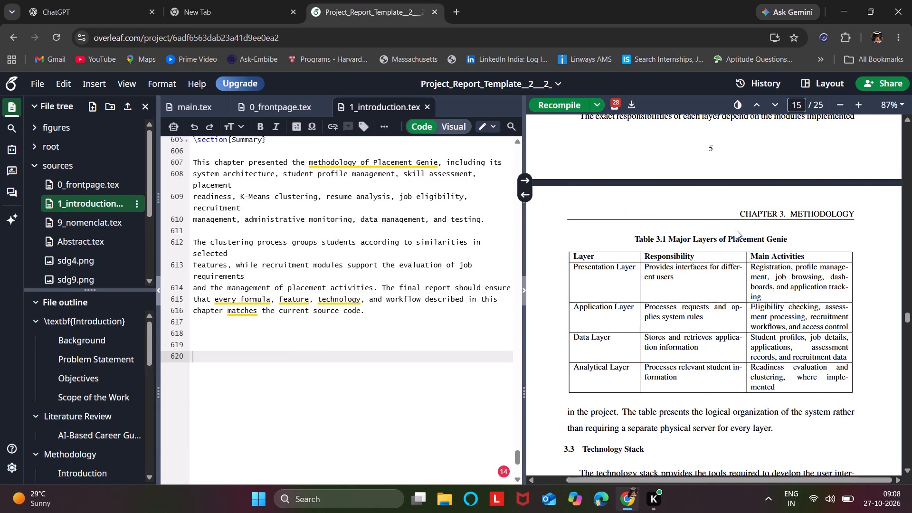
{"action": "scroll", "coordinate": [735, 236], "scroll_direction": "up", "scroll_amount": 3}
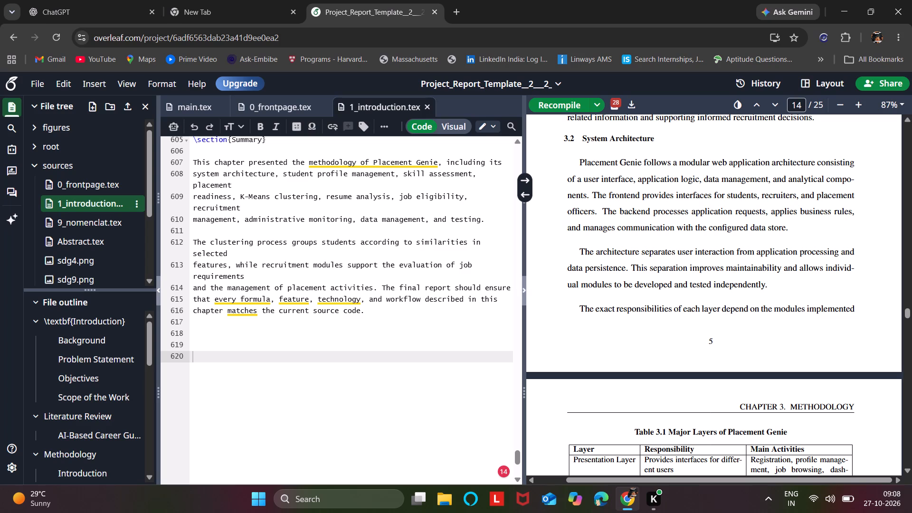
{"action": "scroll", "coordinate": [665, 288], "scroll_direction": "down", "scroll_amount": 1}
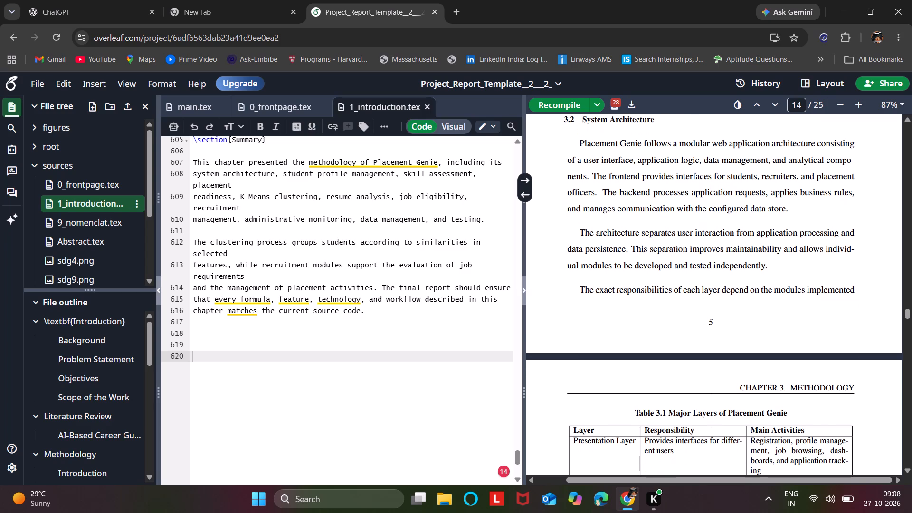
{"action": "scroll", "coordinate": [665, 288], "scroll_direction": "down", "scroll_amount": 2}
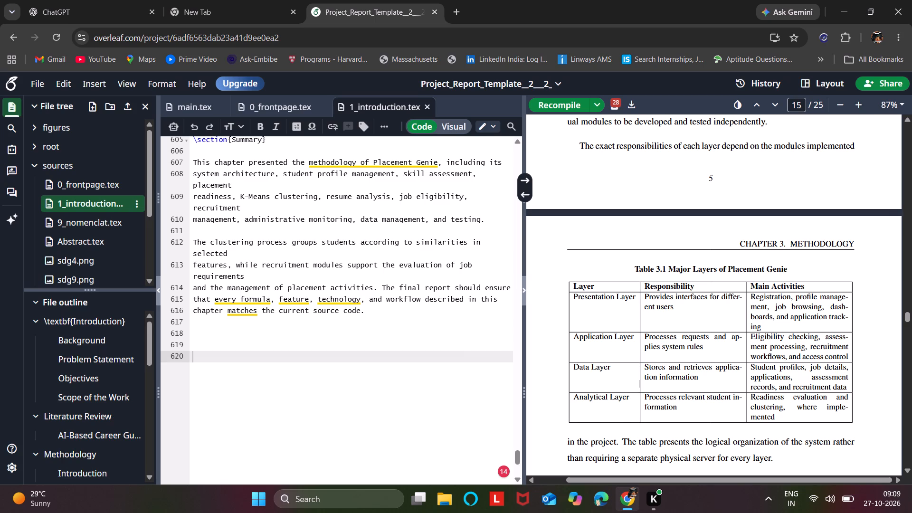
{"action": "scroll", "coordinate": [753, 350], "scroll_direction": "down", "scroll_amount": 1}
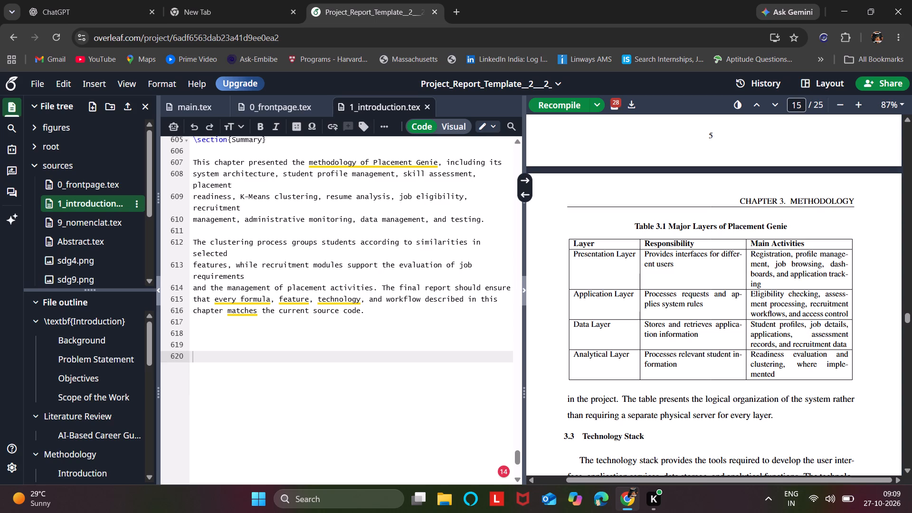
Locate the source of the Major Layers of Placement Genie table and delete the whole table block from 1_introduction.tex.
{"action": "double_click", "coordinate": [595, 352]}
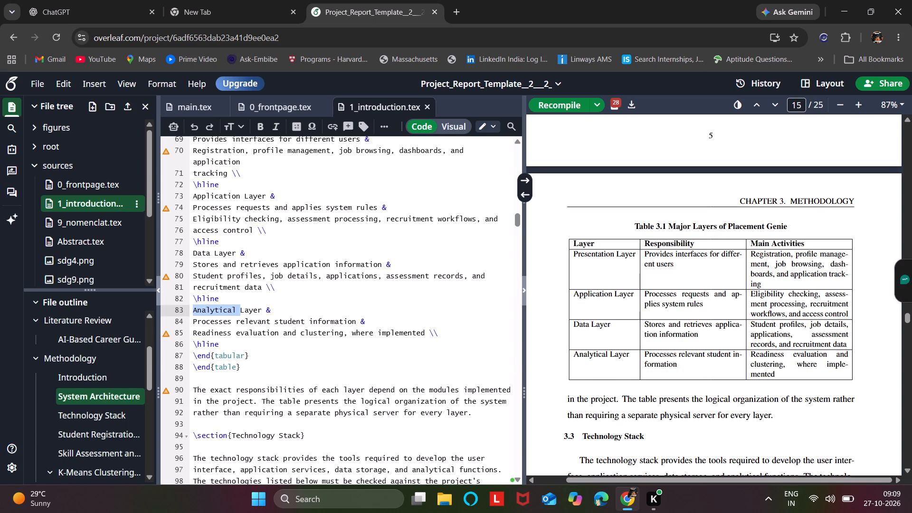
{"action": "scroll", "coordinate": [389, 300], "scroll_direction": "up", "scroll_amount": 1}
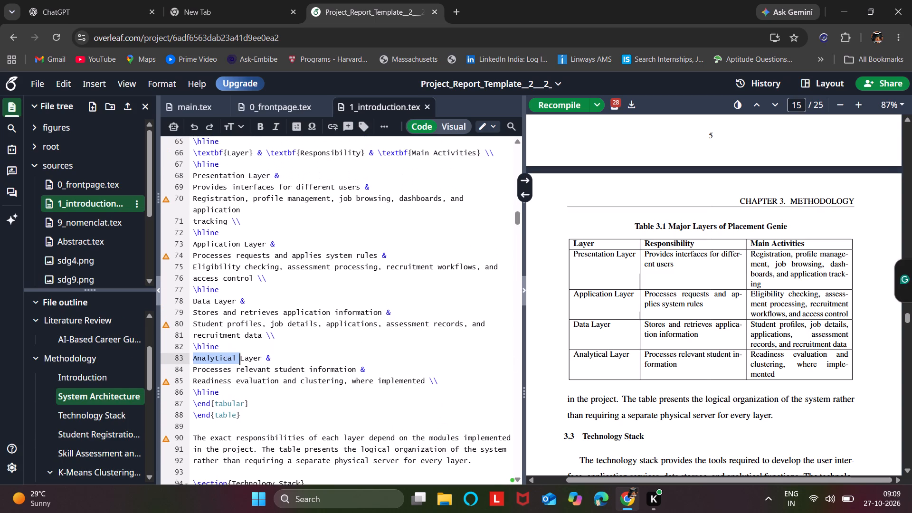
{"action": "scroll", "coordinate": [643, 359], "scroll_direction": "down", "scroll_amount": 1}
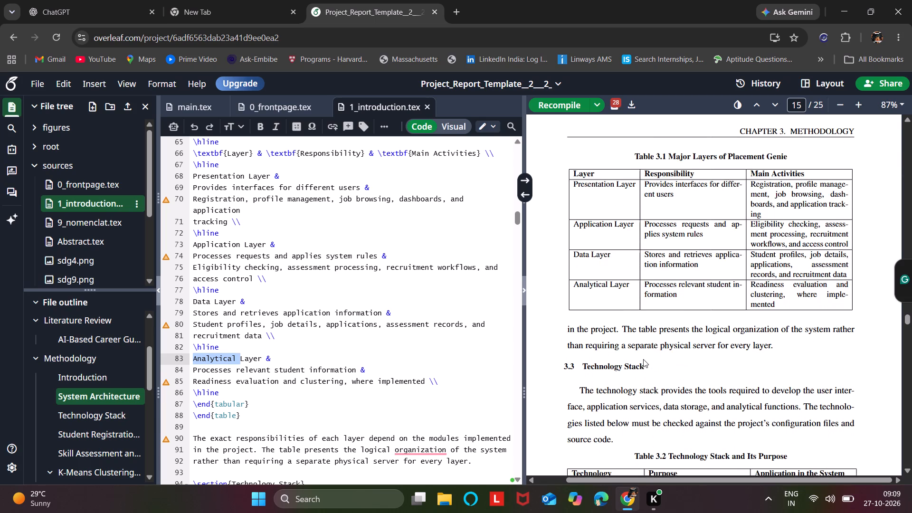
{"action": "scroll", "coordinate": [643, 359], "scroll_direction": "down", "scroll_amount": 1}
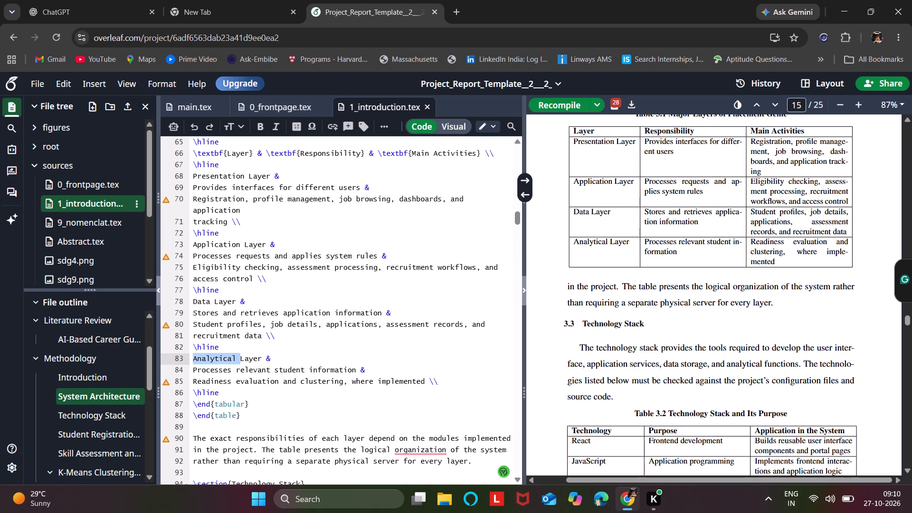
{"action": "scroll", "coordinate": [664, 369], "scroll_direction": "down", "scroll_amount": 2}
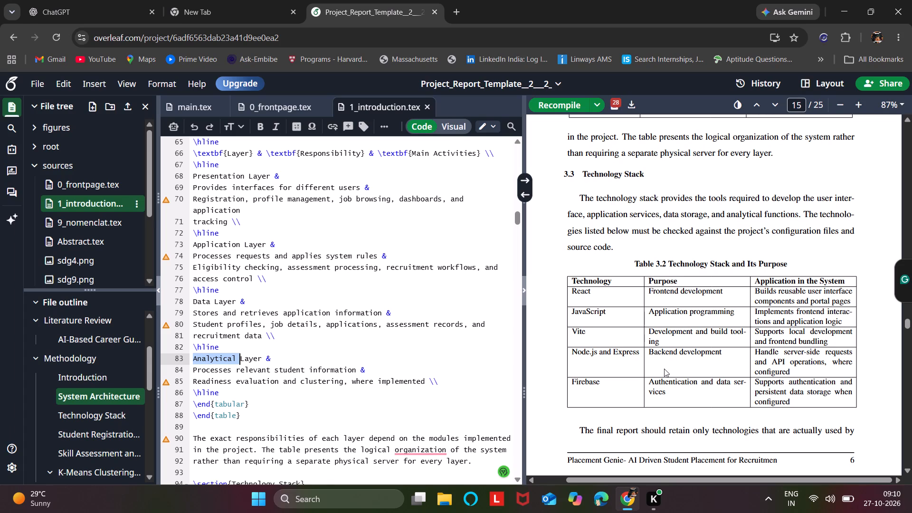
{"action": "scroll", "coordinate": [664, 369], "scroll_direction": "up", "scroll_amount": 4}
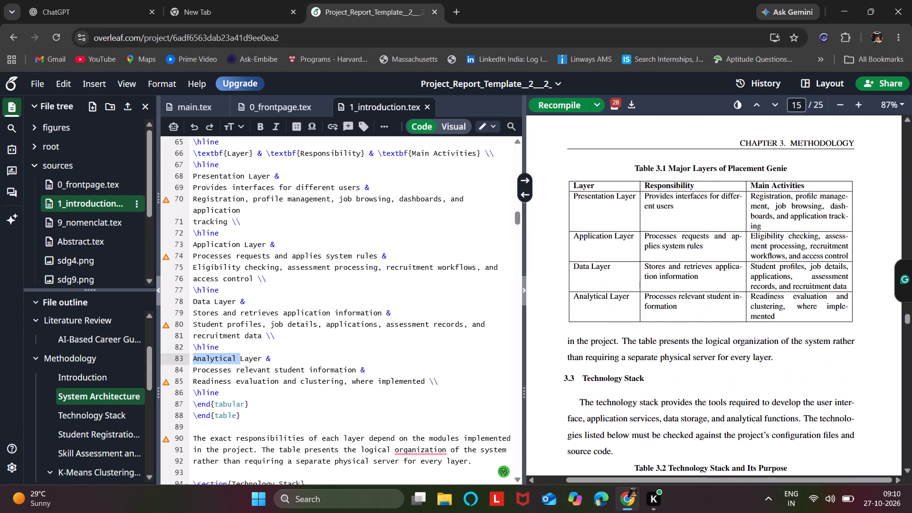
{"action": "scroll", "coordinate": [352, 334], "scroll_direction": "up", "scroll_amount": 1}
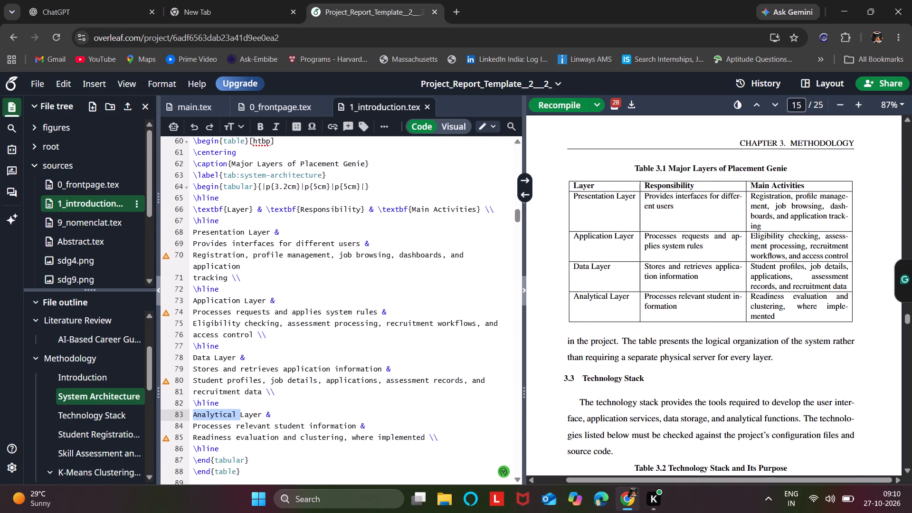
{"action": "left_click_drag", "start_coordinate": [247, 472], "coordinate": [189, 218]}
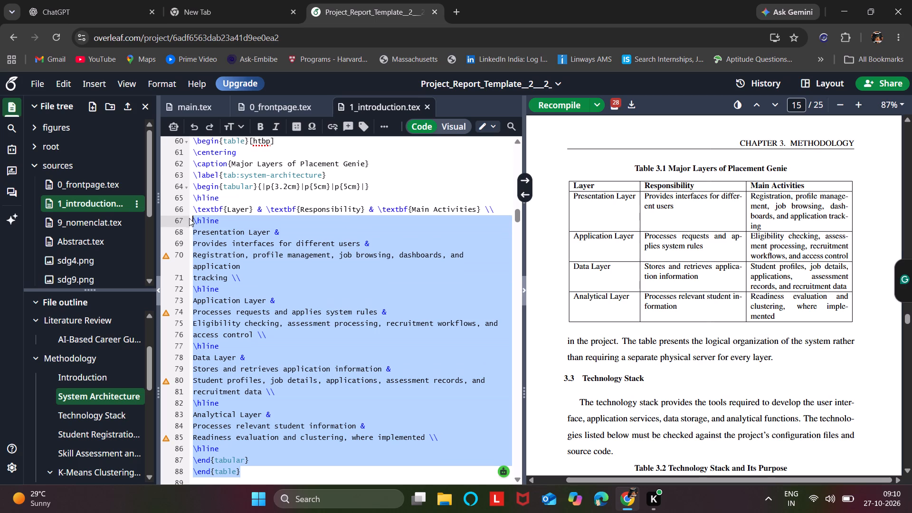
{"action": "left_click_drag", "start_coordinate": [189, 218], "coordinate": [170, 301]}
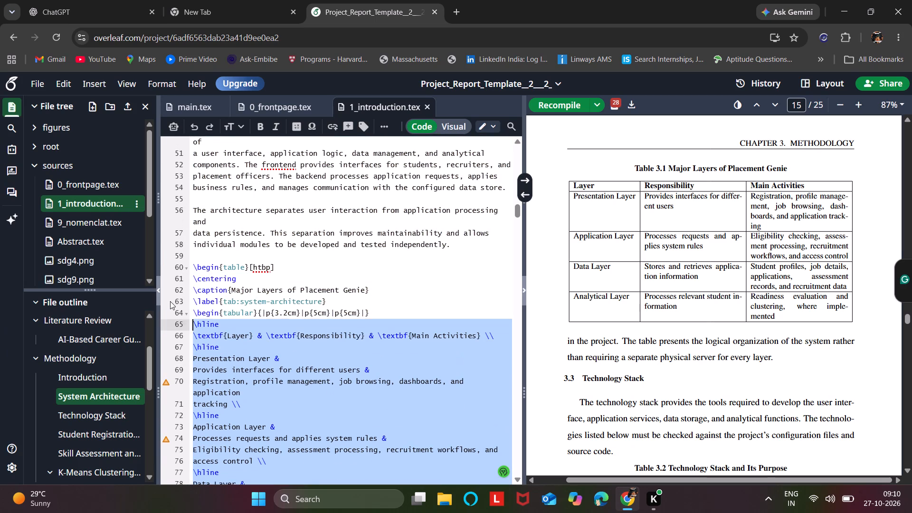
{"action": "left_click_drag", "start_coordinate": [170, 301], "coordinate": [170, 272]}
{"action": "key", "text": "BackSpace"}
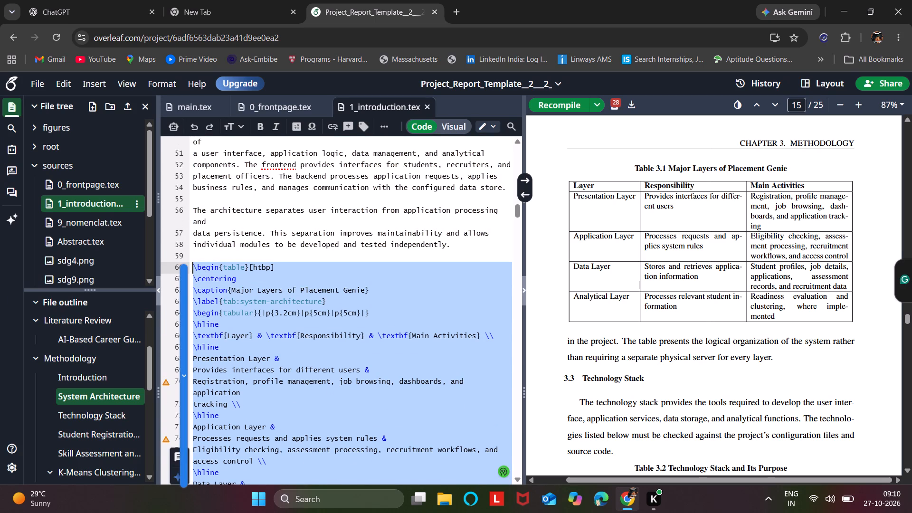
Delete the paragraph about the exact responsibilities of each layer before the Technology Stack section, along with surplus blank lines.
{"action": "scroll", "coordinate": [677, 228], "scroll_direction": "up", "scroll_amount": 1}
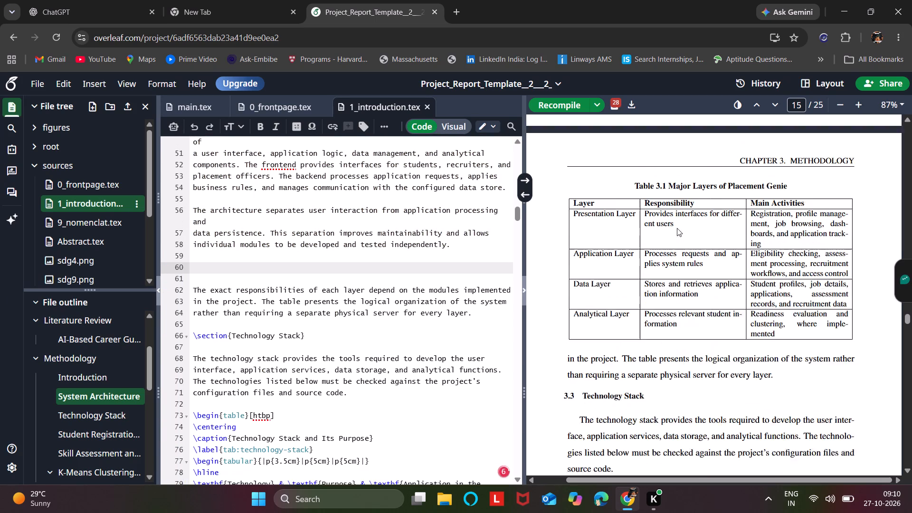
{"action": "scroll", "coordinate": [677, 228], "scroll_direction": "up", "scroll_amount": 3}
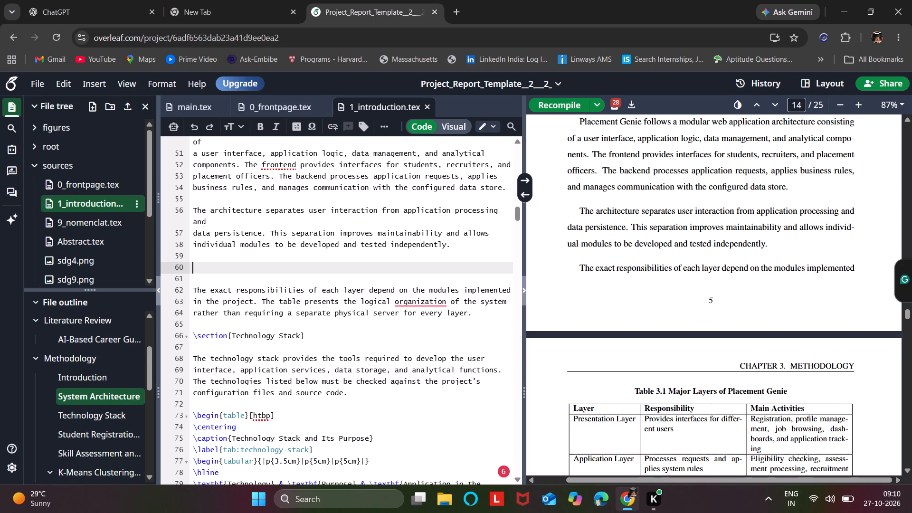
{"action": "scroll", "coordinate": [689, 242], "scroll_direction": "up", "scroll_amount": 1}
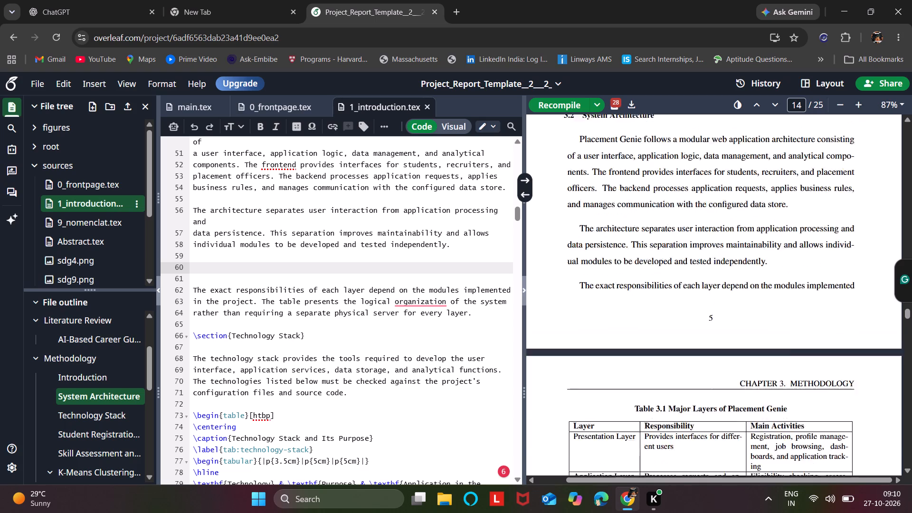
{"action": "scroll", "coordinate": [689, 242], "scroll_direction": "up", "scroll_amount": 1}
{"action": "scroll", "coordinate": [689, 242], "scroll_direction": "down", "scroll_amount": 1}
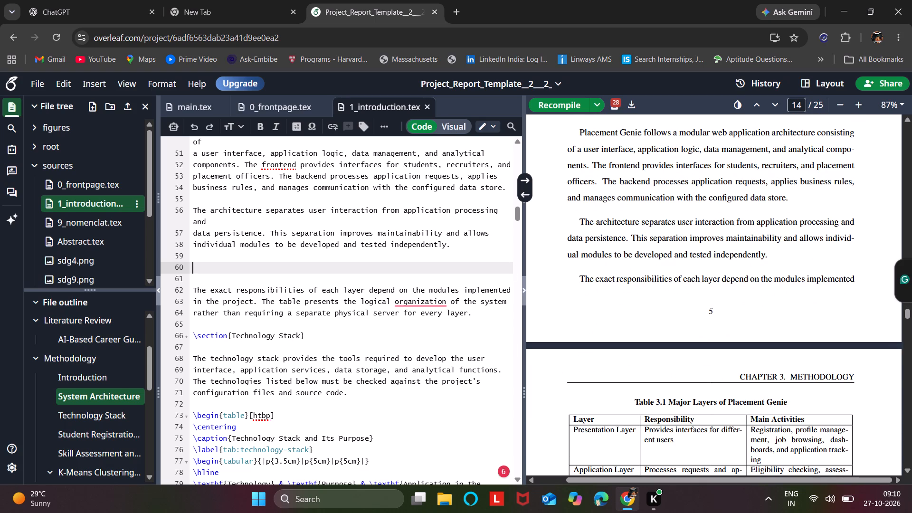
{"action": "left_click_drag", "start_coordinate": [470, 313], "coordinate": [153, 294]}
{"action": "key", "text": "BackSpace"}
{"action": "key", "text": "BackSpace"}
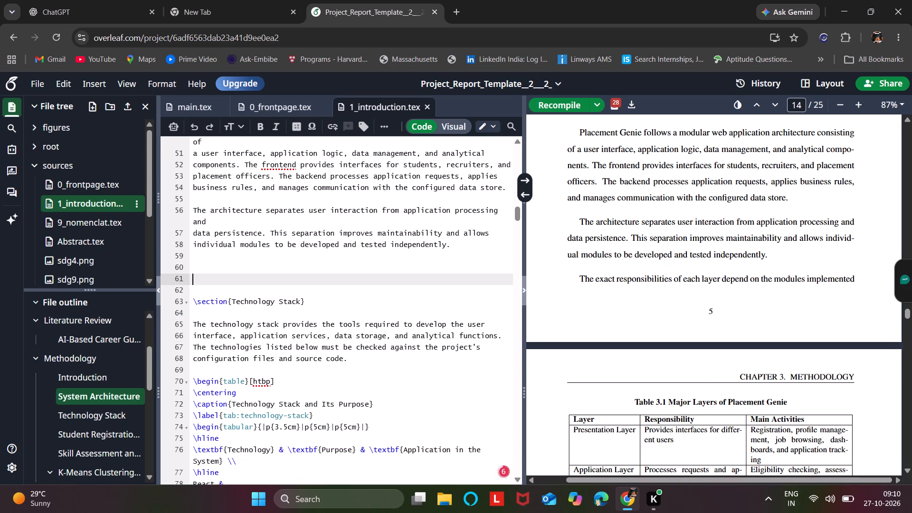
{"action": "key", "text": "BackSpace"}
Delete the paragraph after the Technology Stack table about retaining only technologies actually used and the Firebase example.
{"action": "scroll", "coordinate": [622, 265], "scroll_direction": "down", "scroll_amount": 2}
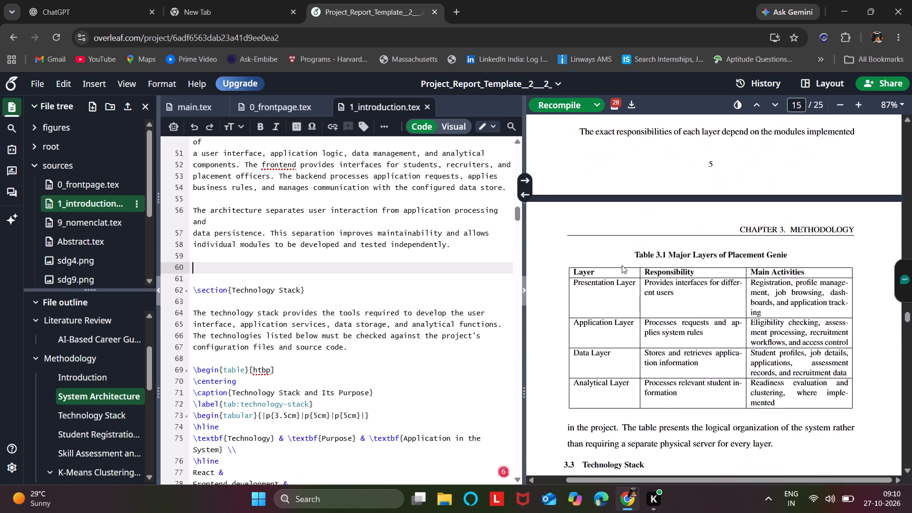
{"action": "scroll", "coordinate": [622, 265], "scroll_direction": "down", "scroll_amount": 6}
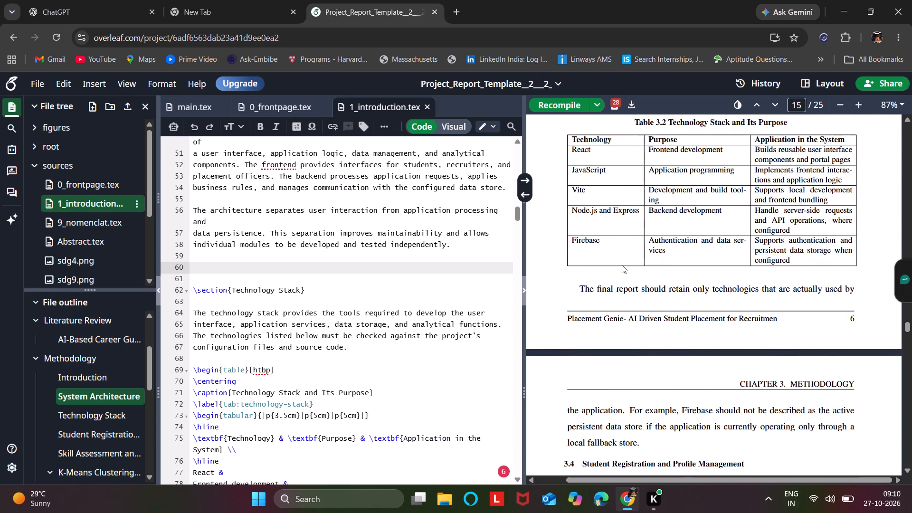
{"action": "scroll", "coordinate": [622, 265], "scroll_direction": "down", "scroll_amount": 2}
{"action": "scroll", "coordinate": [622, 265], "scroll_direction": "up", "scroll_amount": 1}
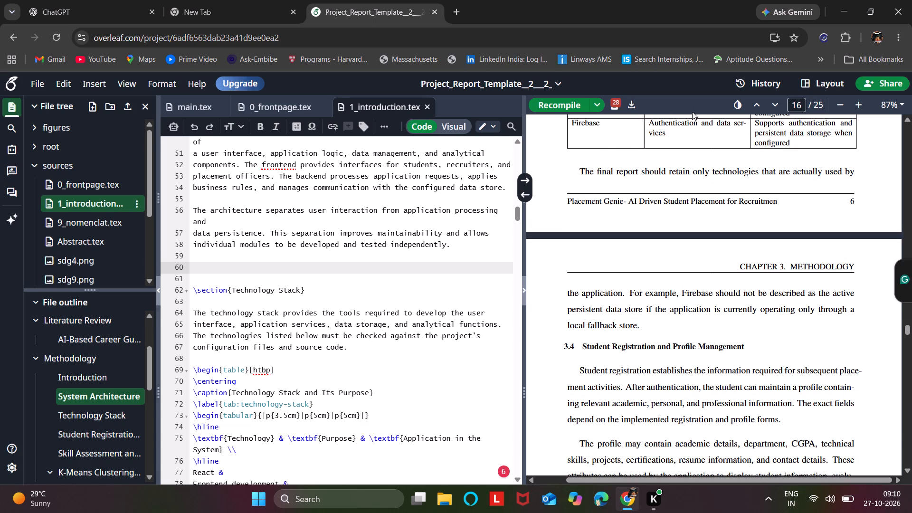
{"action": "scroll", "coordinate": [416, 277], "scroll_direction": "down", "scroll_amount": 3}
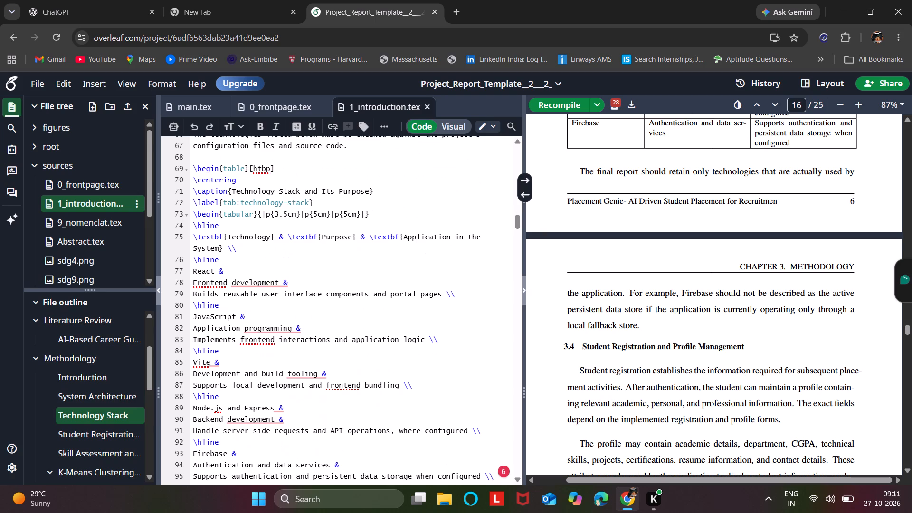
{"action": "left_click", "coordinate": [302, 344]}
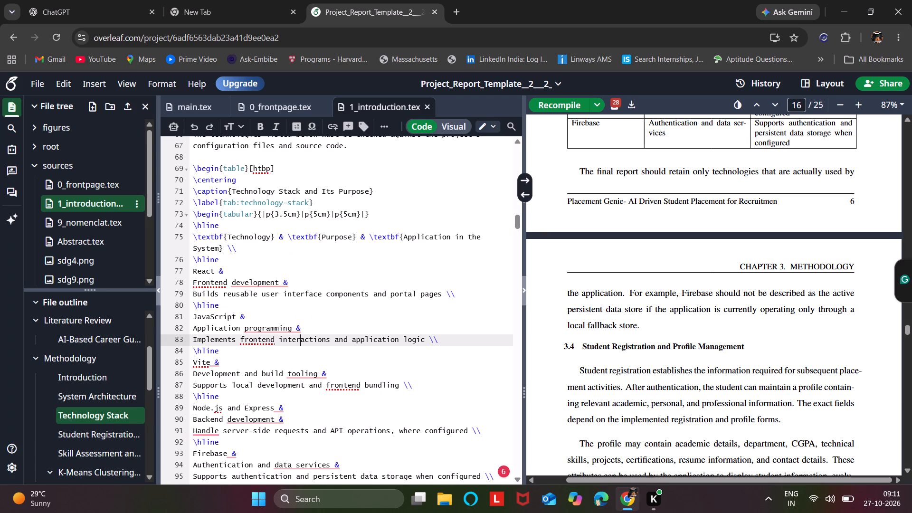
{"action": "scroll", "coordinate": [330, 384], "scroll_direction": "down", "scroll_amount": 3}
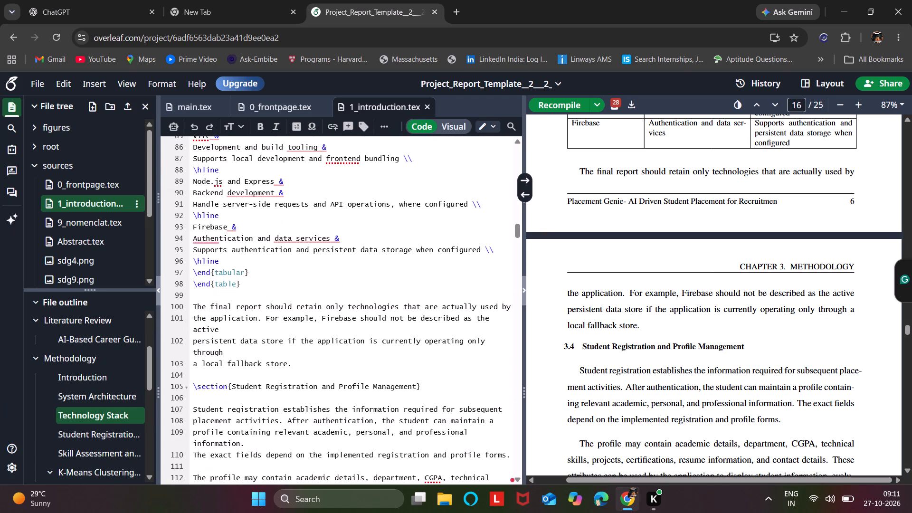
{"action": "left_click_drag", "start_coordinate": [298, 365], "coordinate": [180, 312]}
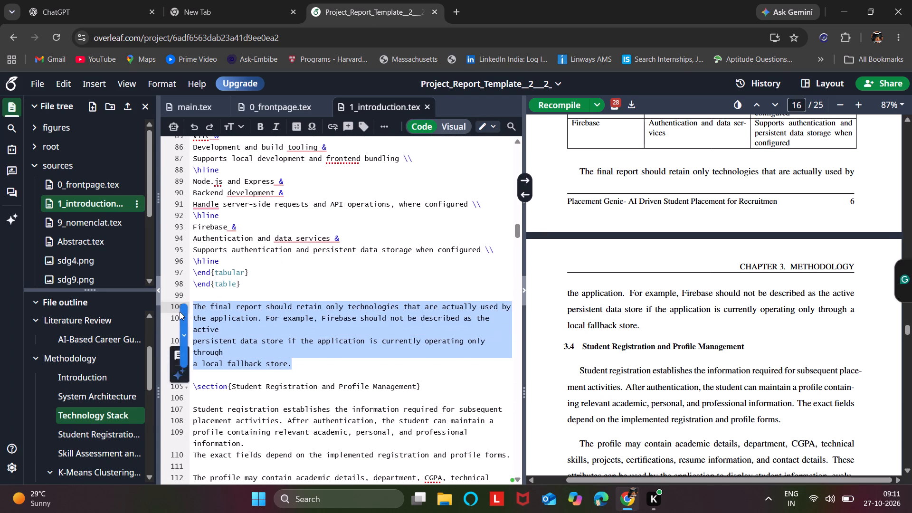
{"action": "key", "text": "BackSpace"}
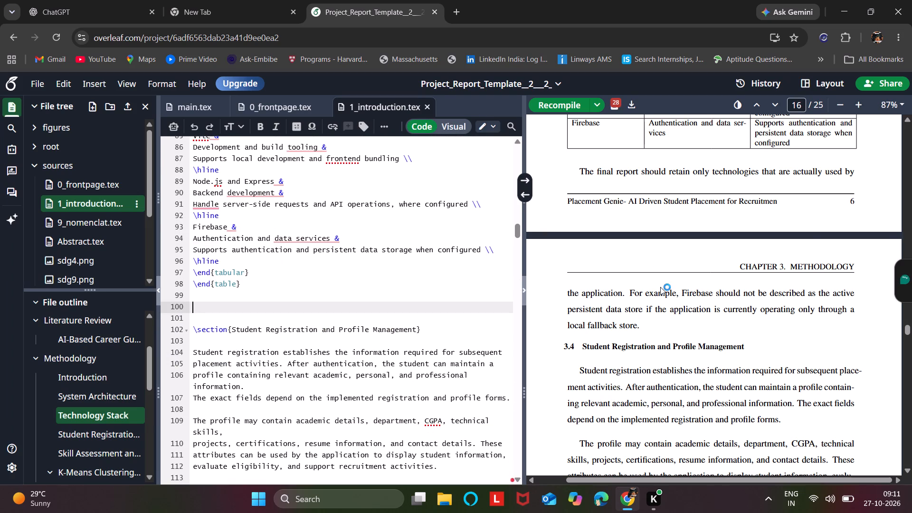
Read the compiled preview from Student Registration and Profile Management through Skill Assessment and Placement Readiness, including the Student Profile Information and Assessment Components tables.
{"action": "scroll", "coordinate": [660, 287], "scroll_direction": "down", "scroll_amount": 2}
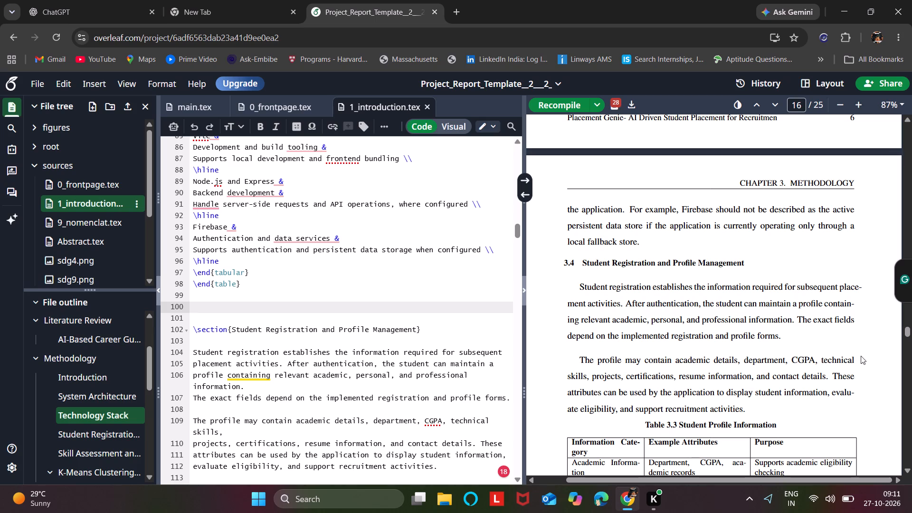
{"action": "scroll", "coordinate": [668, 410], "scroll_direction": "down", "scroll_amount": 1}
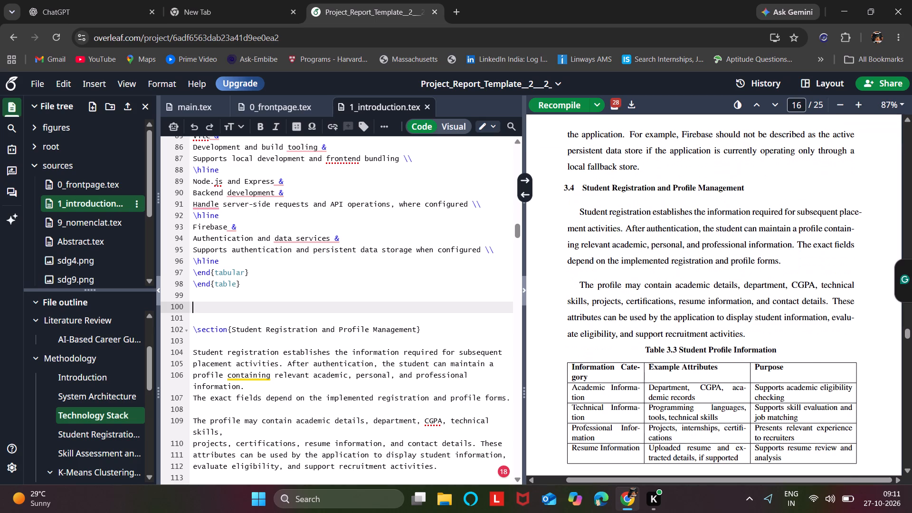
{"action": "scroll", "coordinate": [668, 410], "scroll_direction": "down", "scroll_amount": 1}
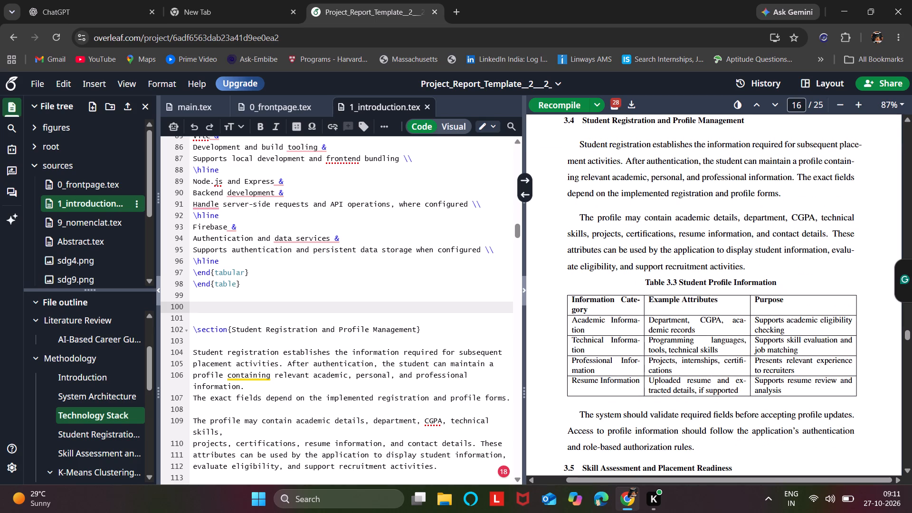
{"action": "scroll", "coordinate": [668, 410], "scroll_direction": "down", "scroll_amount": 1}
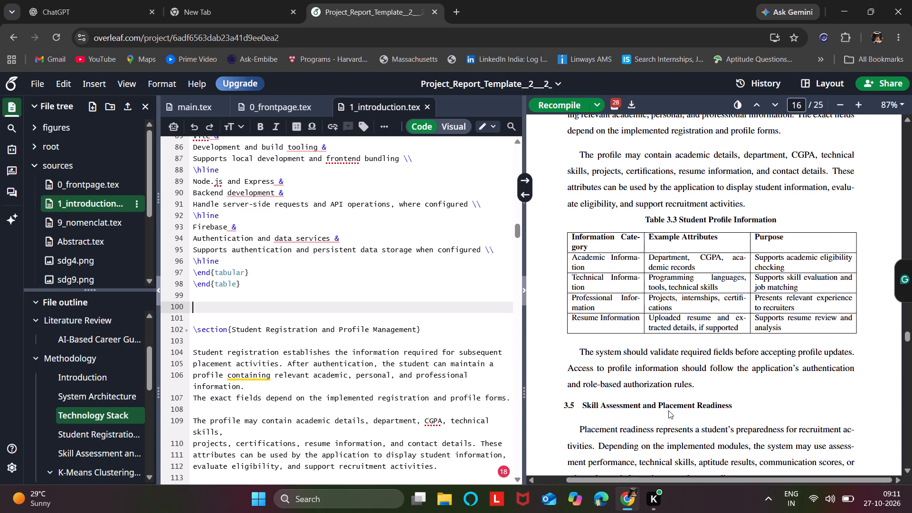
{"action": "scroll", "coordinate": [668, 410], "scroll_direction": "down", "scroll_amount": 1}
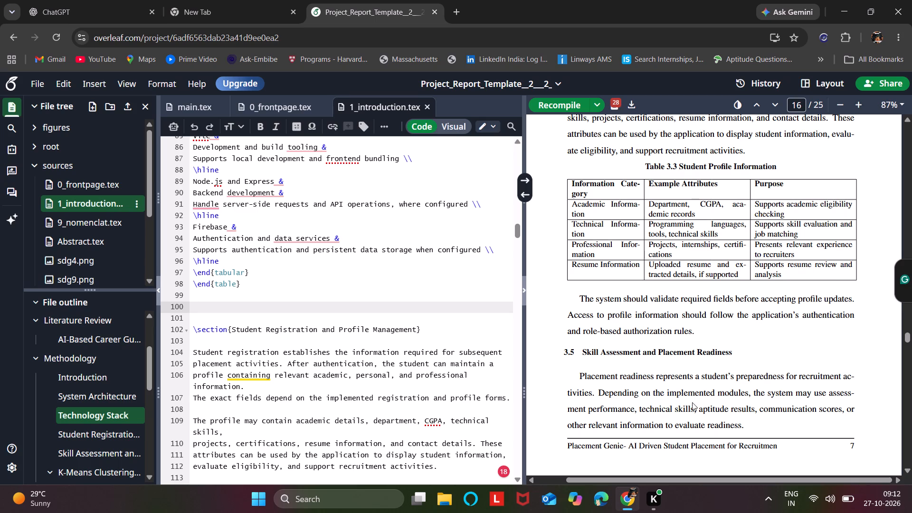
{"action": "scroll", "coordinate": [695, 403], "scroll_direction": "down", "scroll_amount": 2}
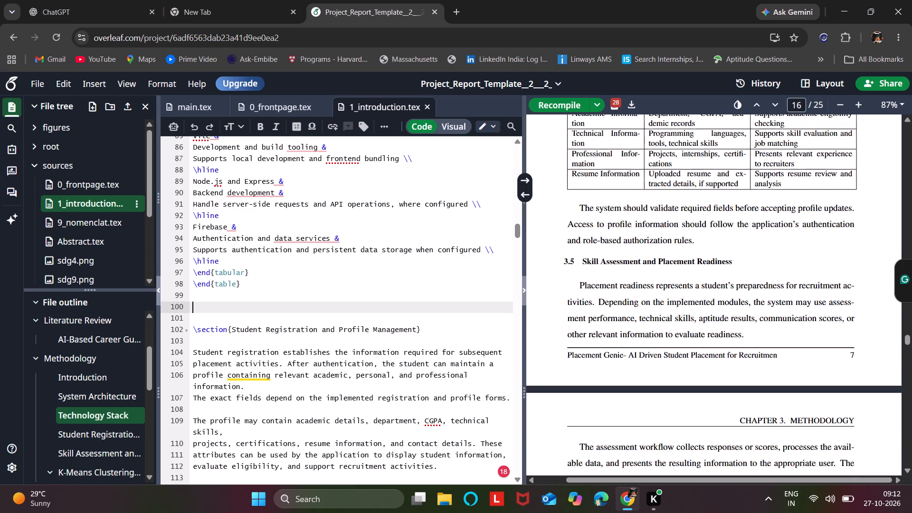
{"action": "scroll", "coordinate": [695, 403], "scroll_direction": "down", "scroll_amount": 3}
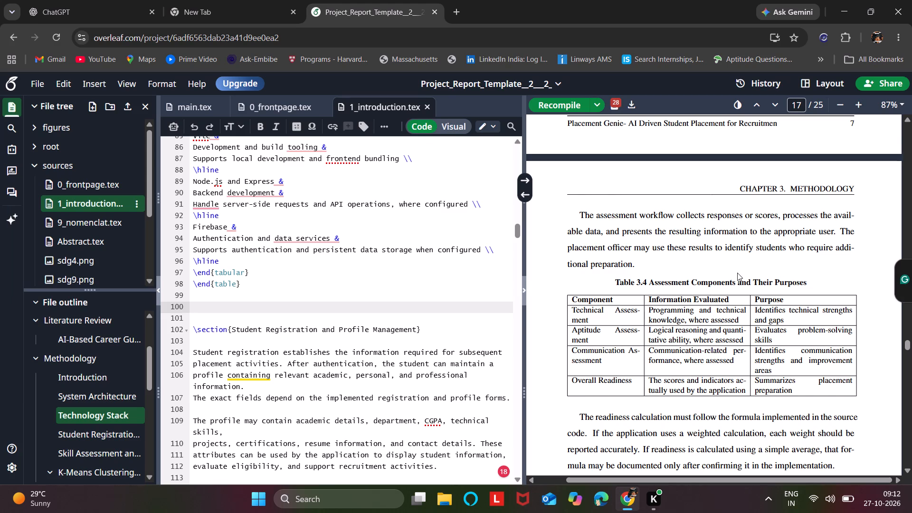
{"action": "scroll", "coordinate": [737, 273], "scroll_direction": "down", "scroll_amount": 1}
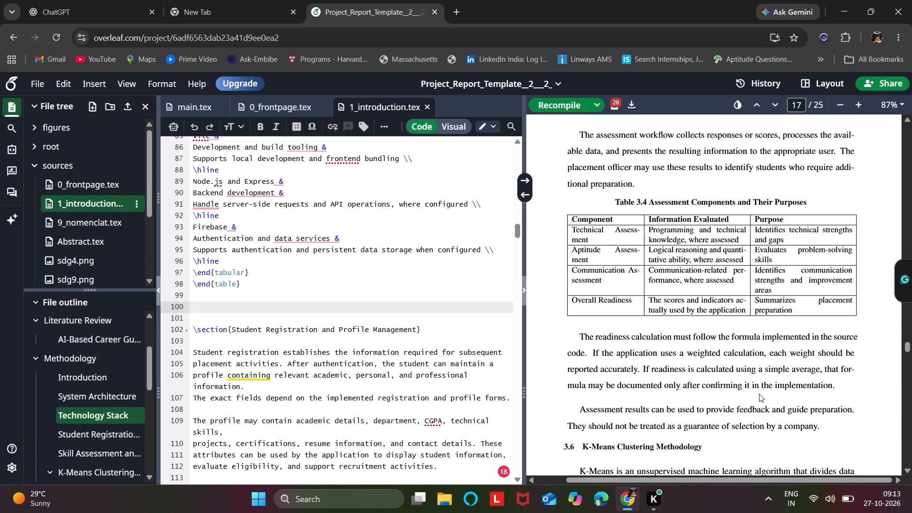
{"action": "scroll", "coordinate": [759, 394], "scroll_direction": "down", "scroll_amount": 1}
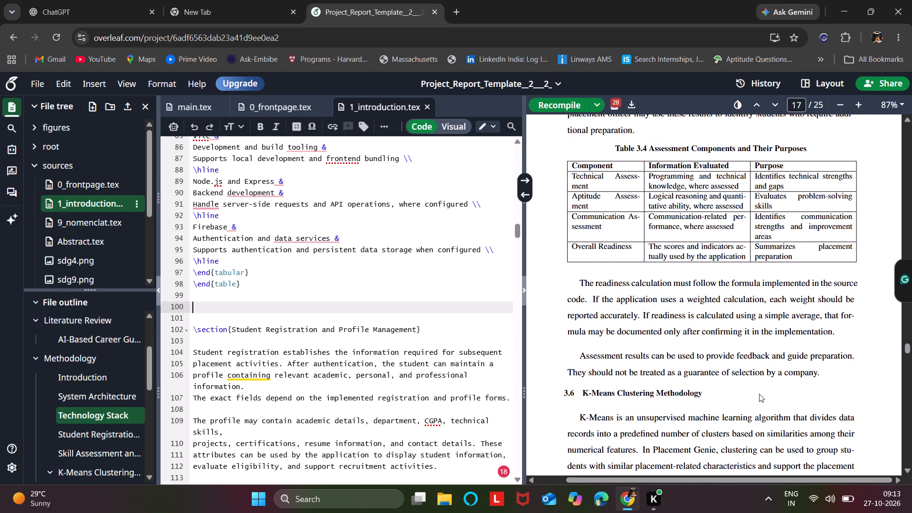
{"action": "scroll", "coordinate": [759, 394], "scroll_direction": "down", "scroll_amount": 1}
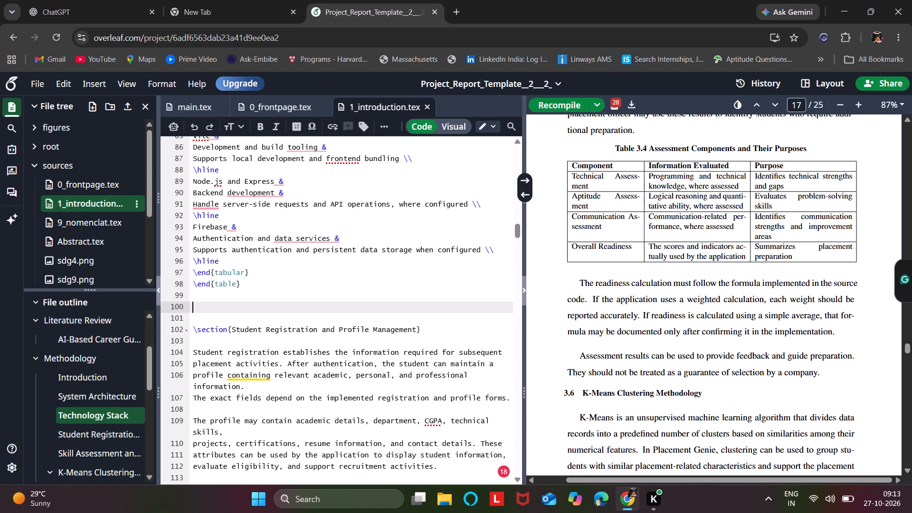
Locate the LaTeX source of the readiness calculation text at the end of the Skill Assessment and Placement Readiness section.
{"action": "double_click", "coordinate": [588, 286]}
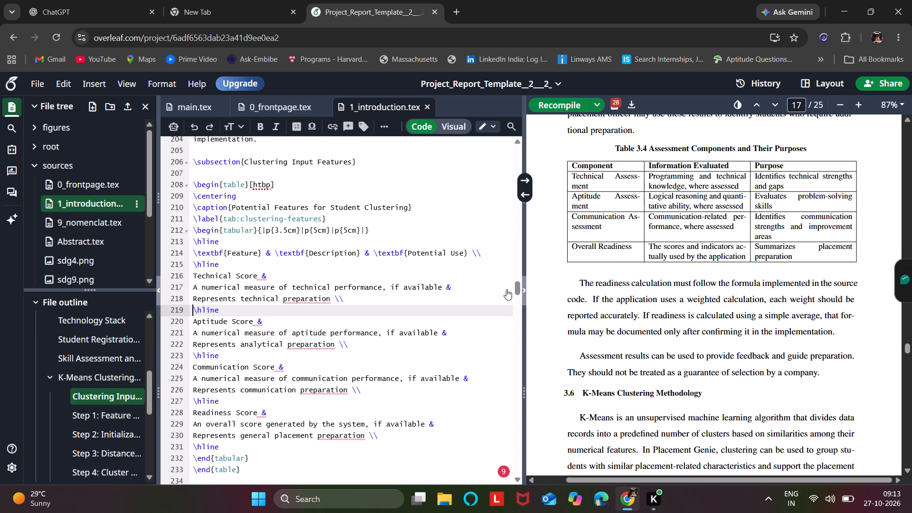
{"action": "scroll", "coordinate": [374, 314], "scroll_direction": "down", "scroll_amount": 2}
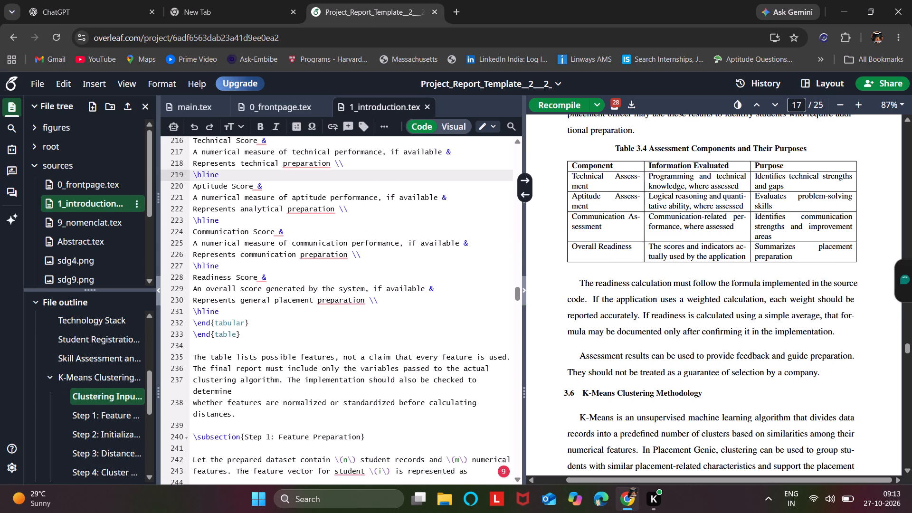
{"action": "scroll", "coordinate": [374, 314], "scroll_direction": "down", "scroll_amount": 1}
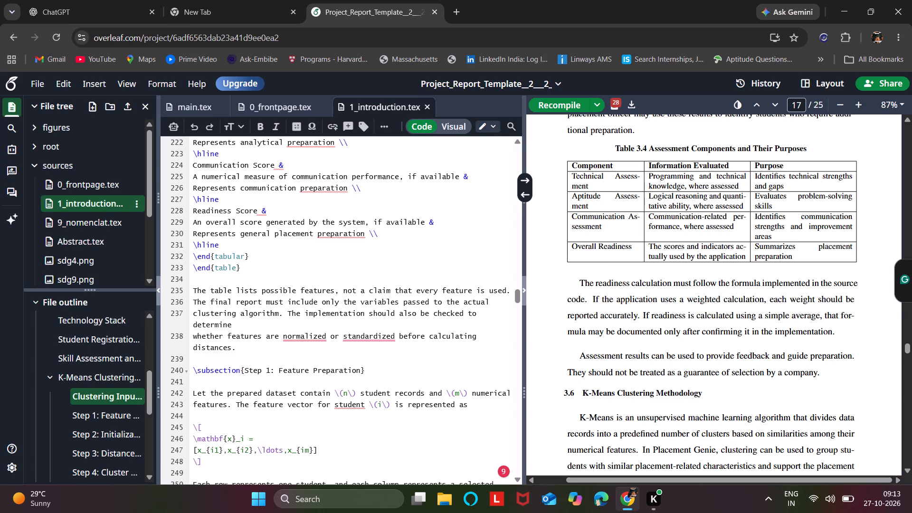
{"action": "scroll", "coordinate": [416, 217], "scroll_direction": "up", "scroll_amount": 5}
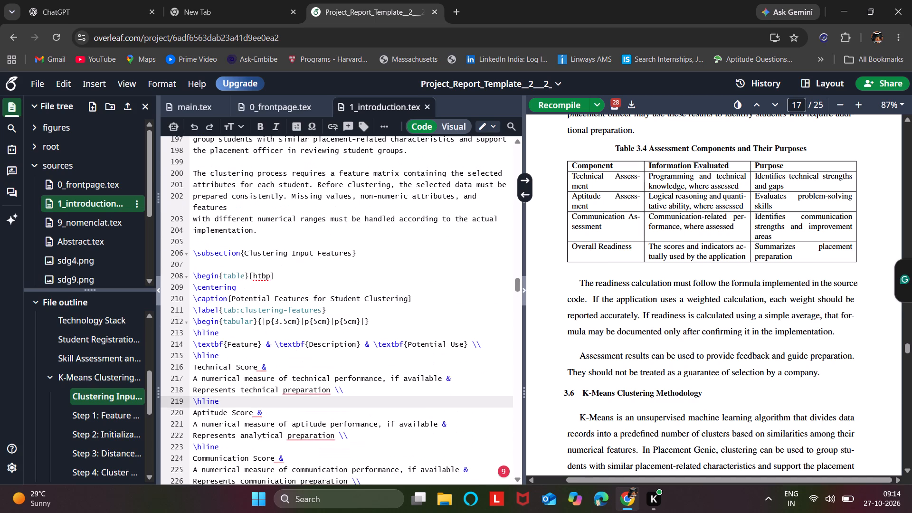
{"action": "scroll", "coordinate": [681, 209], "scroll_direction": "up", "scroll_amount": 2}
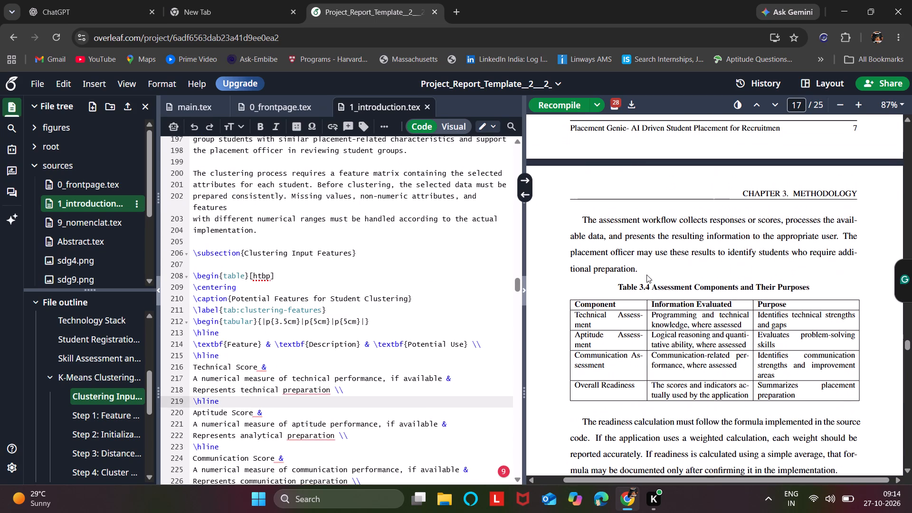
{"action": "double_click", "coordinate": [628, 265]}
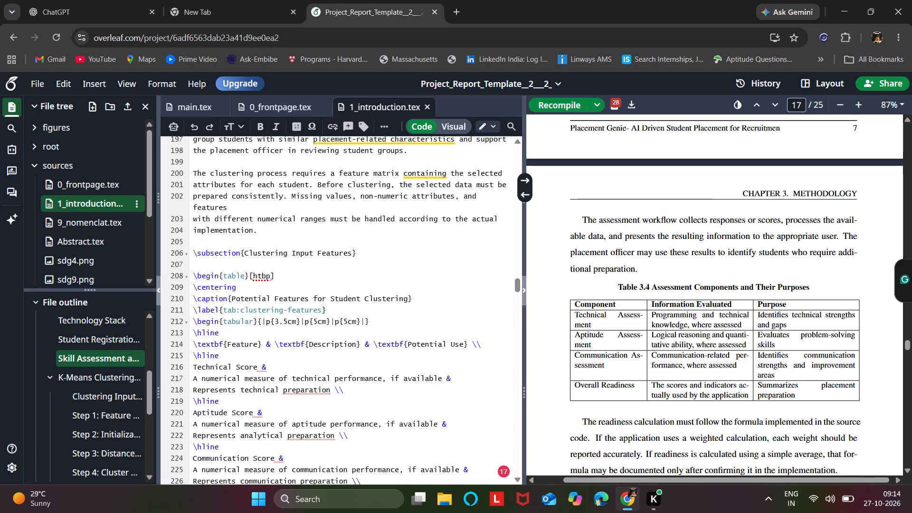
{"action": "double_click", "coordinate": [619, 266]}
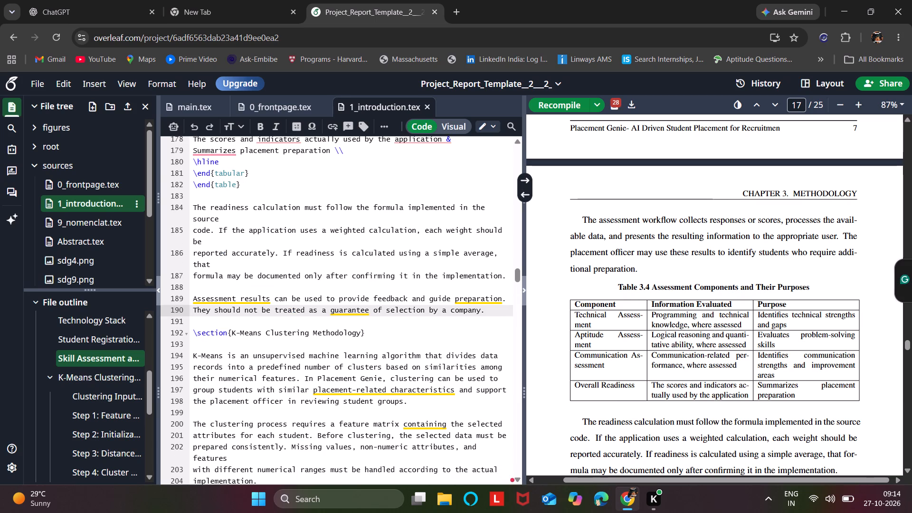
Re-examine the compiled preview from the Major Layers table through the Technology Stack, Student Profile Information and Assessment Components tables.
{"action": "scroll", "coordinate": [645, 238], "scroll_direction": "up", "scroll_amount": 1}
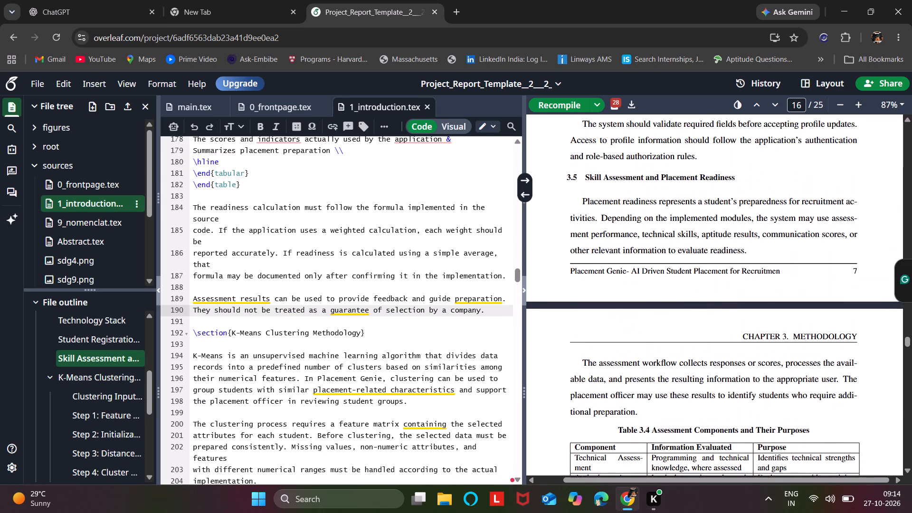
{"action": "scroll", "coordinate": [645, 238], "scroll_direction": "up", "scroll_amount": 4}
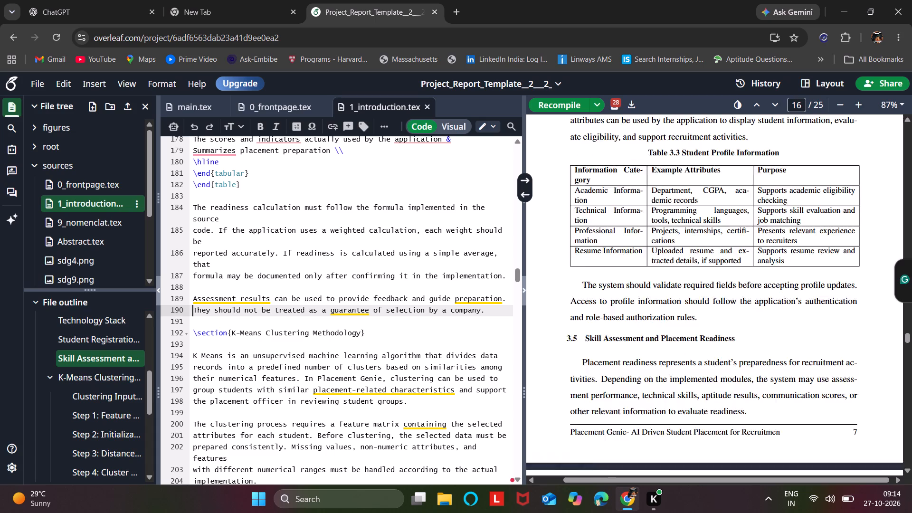
{"action": "scroll", "coordinate": [671, 230], "scroll_direction": "up", "scroll_amount": 7}
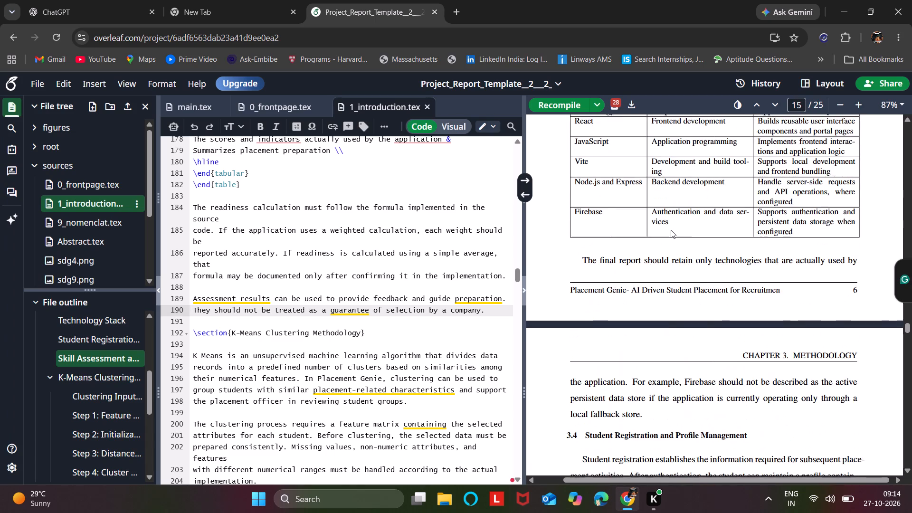
{"action": "scroll", "coordinate": [671, 230], "scroll_direction": "up", "scroll_amount": 2}
{"action": "scroll", "coordinate": [671, 230], "scroll_direction": "down", "scroll_amount": 1}
{"action": "scroll", "coordinate": [671, 230], "scroll_direction": "up", "scroll_amount": 3}
{"action": "scroll", "coordinate": [671, 230], "scroll_direction": "down", "scroll_amount": 1}
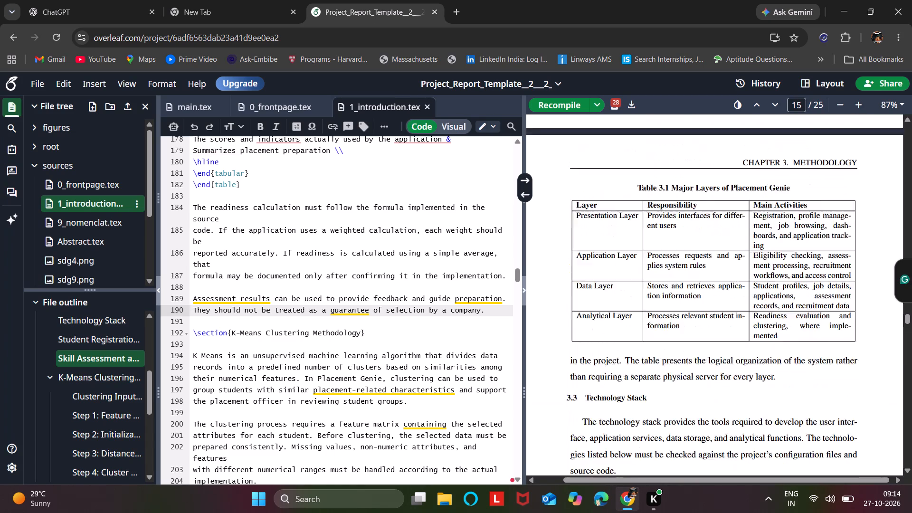
{"action": "scroll", "coordinate": [671, 230], "scroll_direction": "down", "scroll_amount": 3}
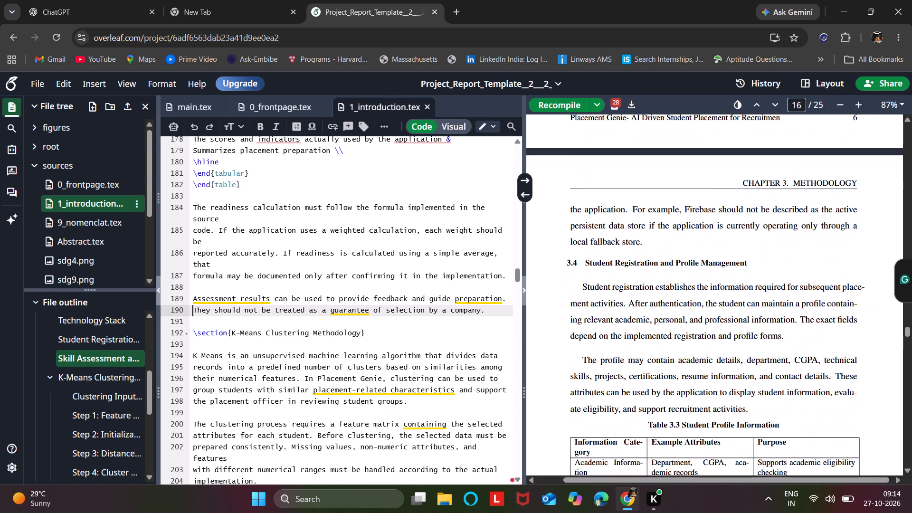
{"action": "scroll", "coordinate": [671, 230], "scroll_direction": "down", "scroll_amount": 1}
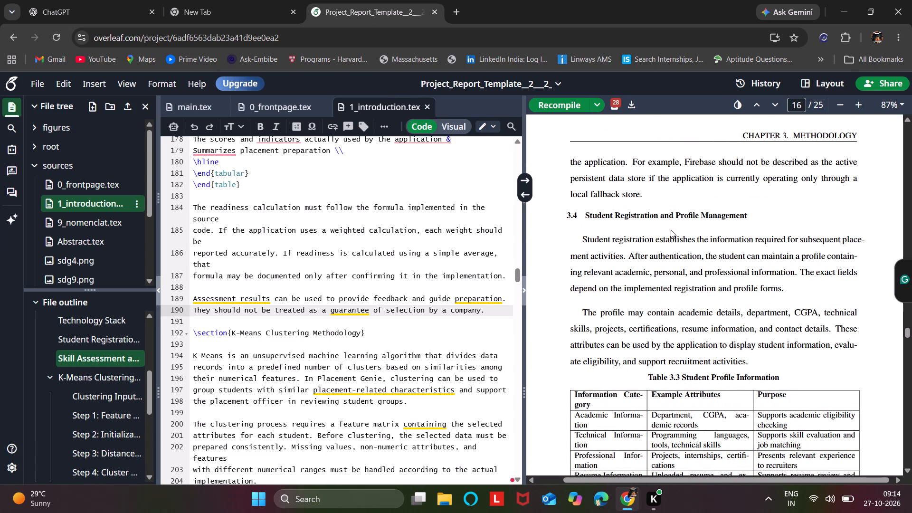
{"action": "scroll", "coordinate": [671, 230], "scroll_direction": "down", "scroll_amount": 4}
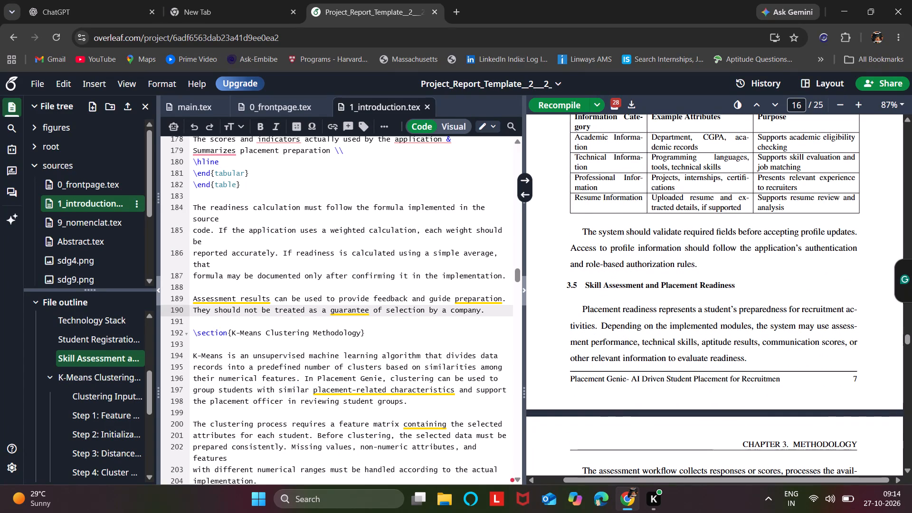
{"action": "scroll", "coordinate": [671, 230], "scroll_direction": "down", "scroll_amount": 5}
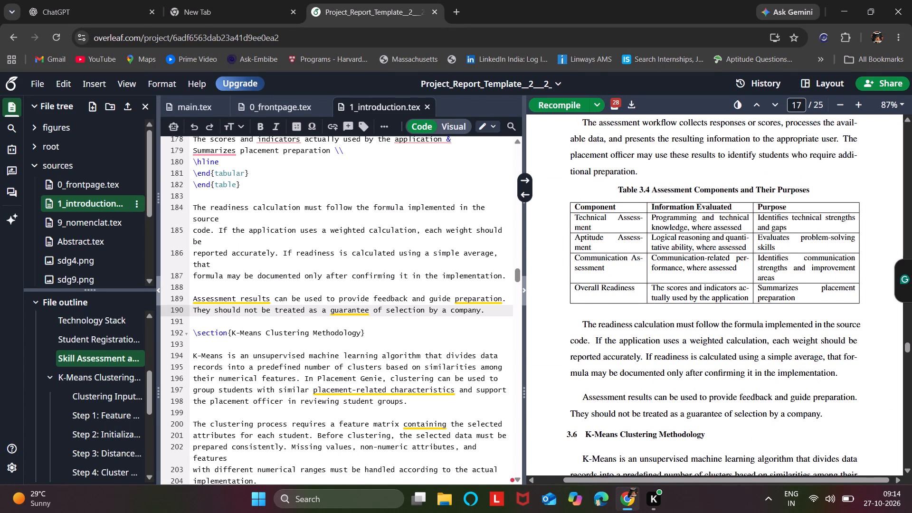
Look through the Assessment Components table source and the readiness calculation paragraph following it in 1_introduction.tex.
{"action": "scroll", "coordinate": [402, 259], "scroll_direction": "up", "scroll_amount": 2}
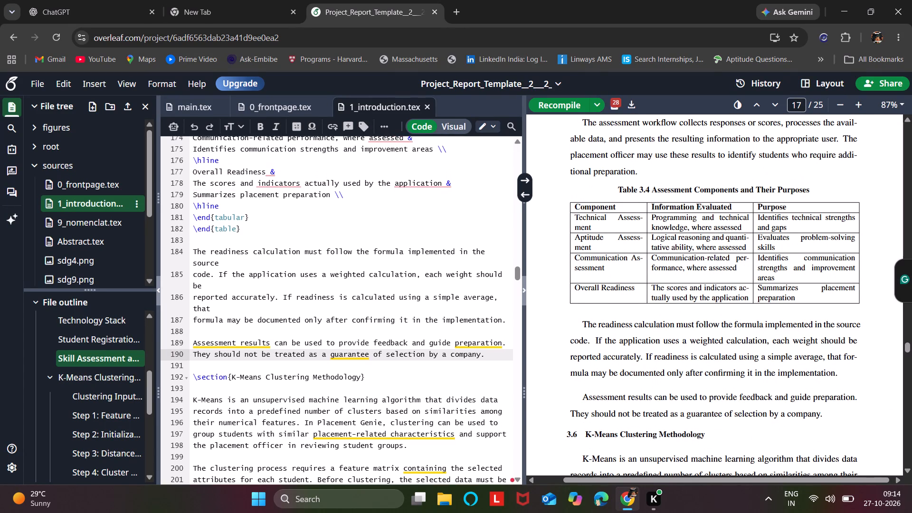
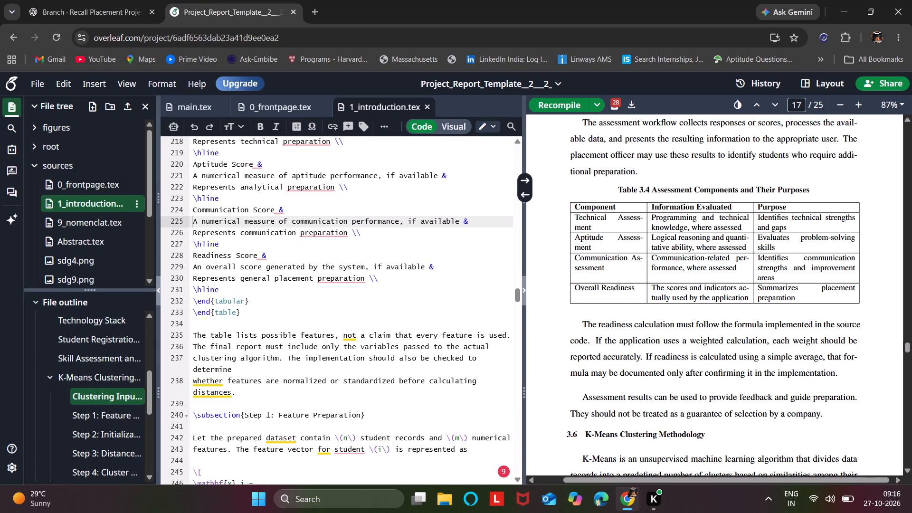
{"action": "scroll", "coordinate": [415, 328], "scroll_direction": "down", "scroll_amount": 1}
{"action": "scroll", "coordinate": [415, 328], "scroll_direction": "up", "scroll_amount": 4}
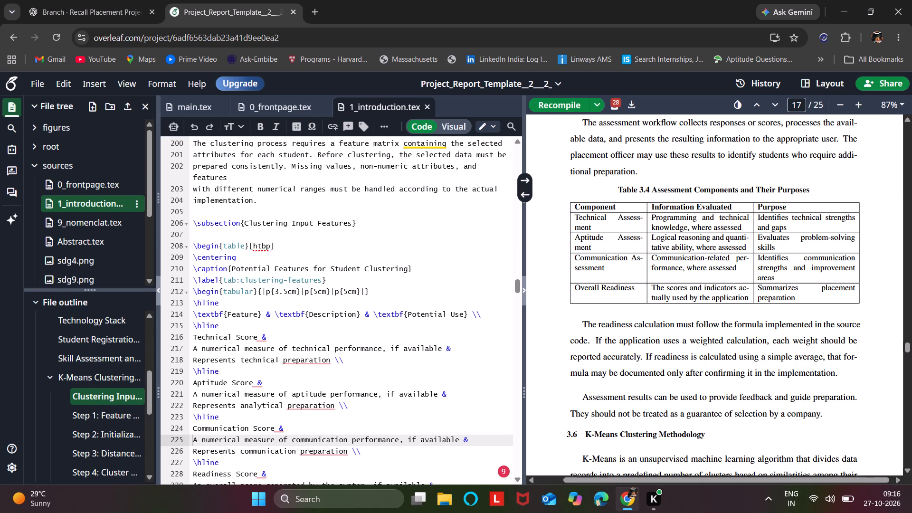
{"action": "double_click", "coordinate": [602, 326]}
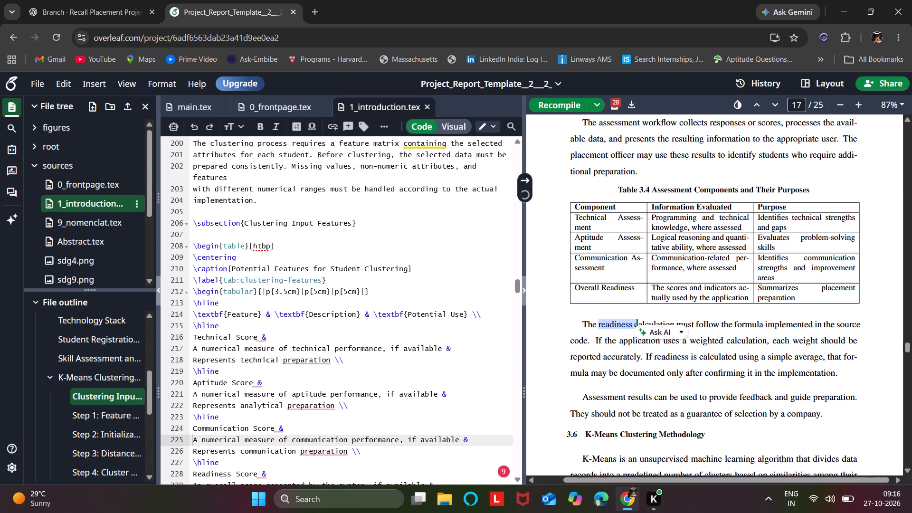
{"action": "scroll", "coordinate": [283, 360], "scroll_direction": "down", "scroll_amount": 1}
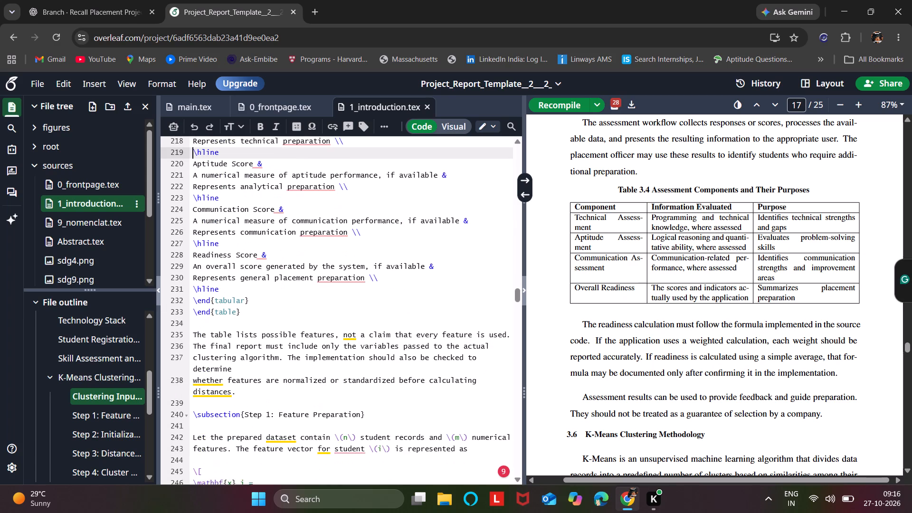
{"action": "scroll", "coordinate": [283, 360], "scroll_direction": "down", "scroll_amount": 1}
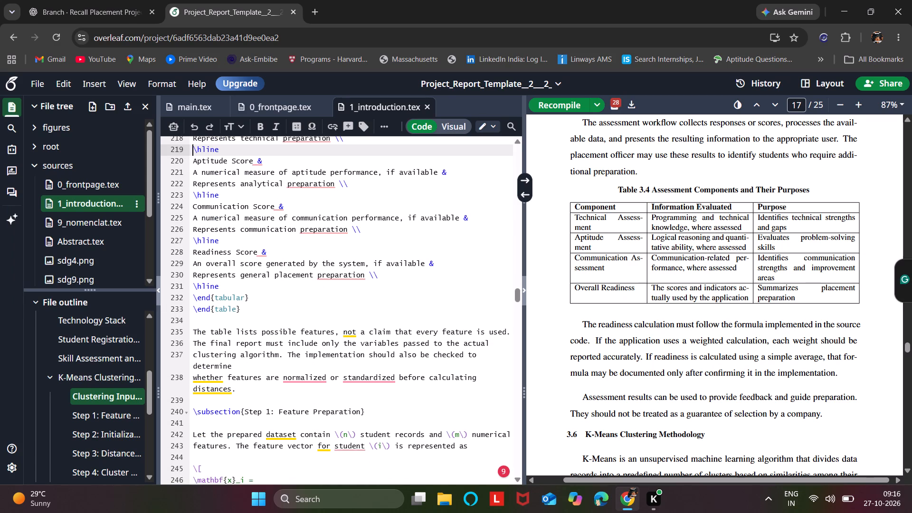
{"action": "scroll", "coordinate": [283, 360], "scroll_direction": "up", "scroll_amount": 1}
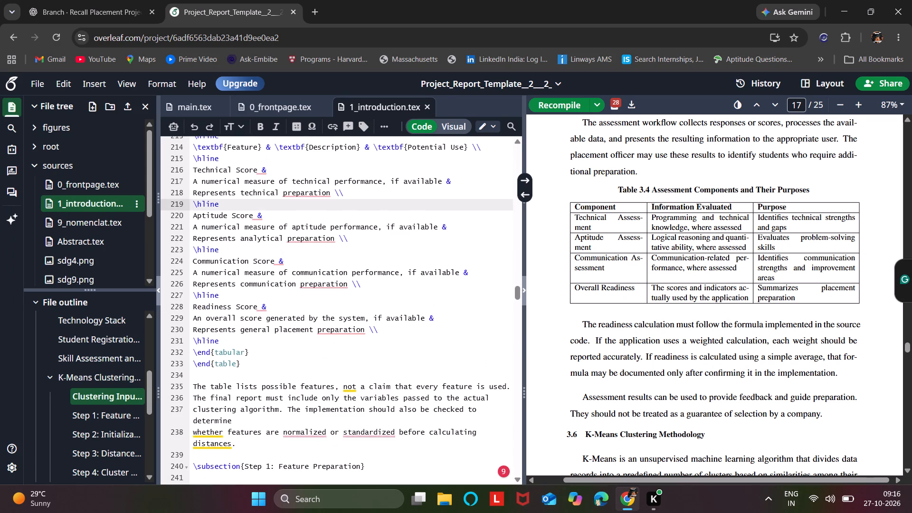
{"action": "scroll", "coordinate": [299, 310], "scroll_direction": "up", "scroll_amount": 5}
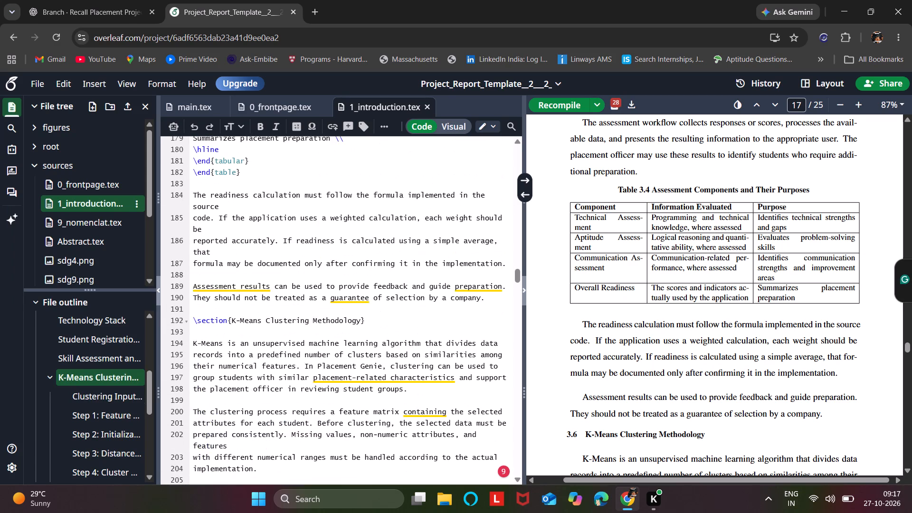
{"action": "scroll", "coordinate": [299, 310], "scroll_direction": "up", "scroll_amount": 1}
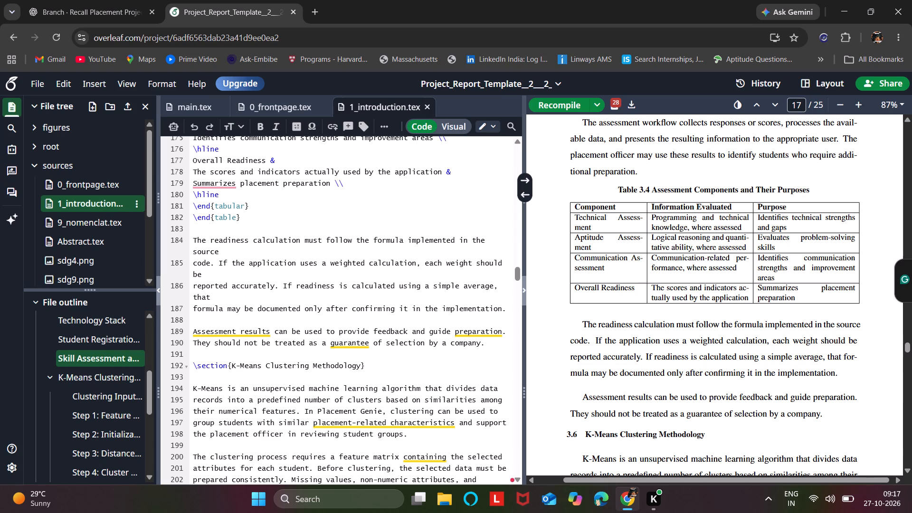
{"action": "left_click_drag", "start_coordinate": [490, 350], "coordinate": [198, 204]}
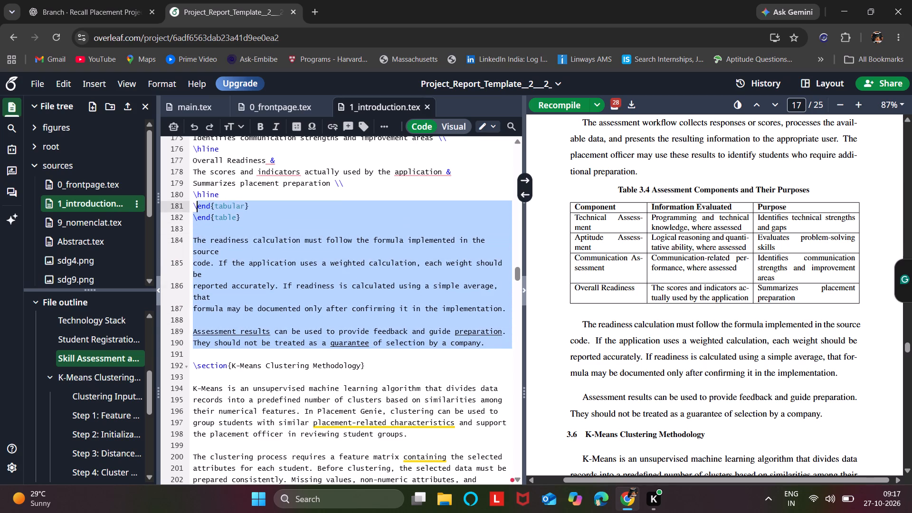
{"action": "left_click_drag", "start_coordinate": [198, 204], "coordinate": [190, 246]}
{"action": "key", "text": "BackSpace"}
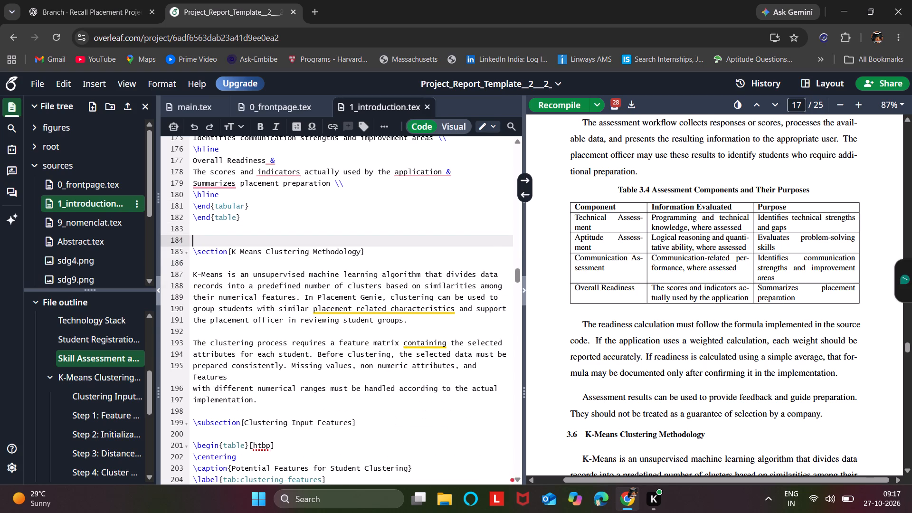
{"action": "key", "text": "ctrl+v"}
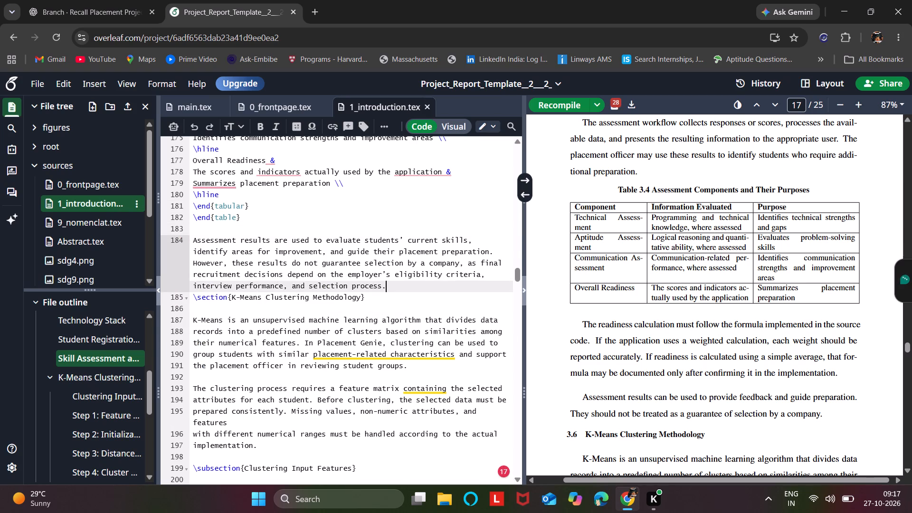
Delete the placeholder paragraph beginning "The table lists possible features" below the Potential Features for Student Clustering table in 1_introduction.tex.
{"action": "scroll", "coordinate": [665, 311], "scroll_direction": "down", "scroll_amount": 4}
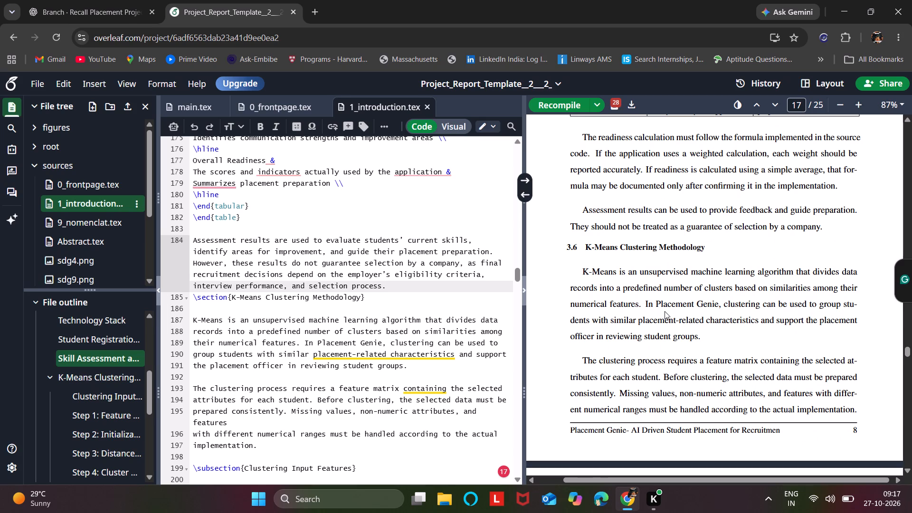
{"action": "scroll", "coordinate": [743, 392], "scroll_direction": "down", "scroll_amount": 3}
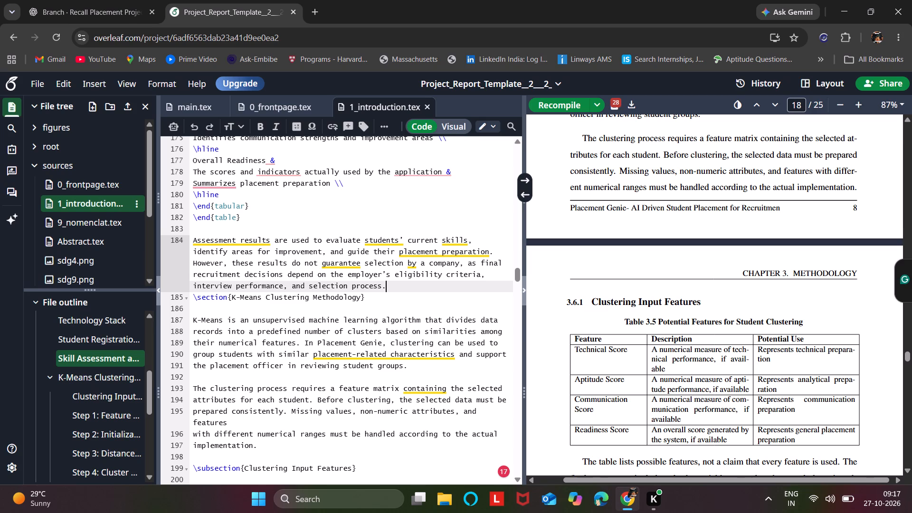
{"action": "scroll", "coordinate": [769, 337], "scroll_direction": "down", "scroll_amount": 2}
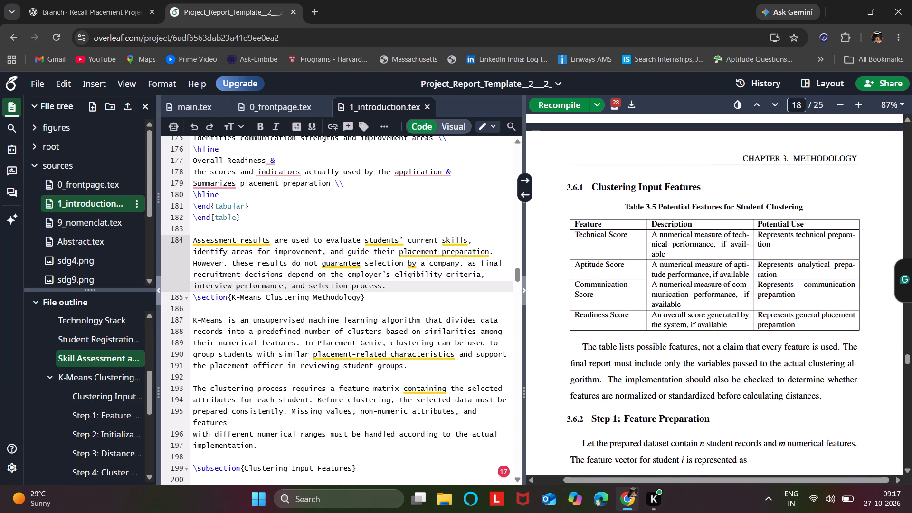
{"action": "scroll", "coordinate": [380, 377], "scroll_direction": "down", "scroll_amount": 4}
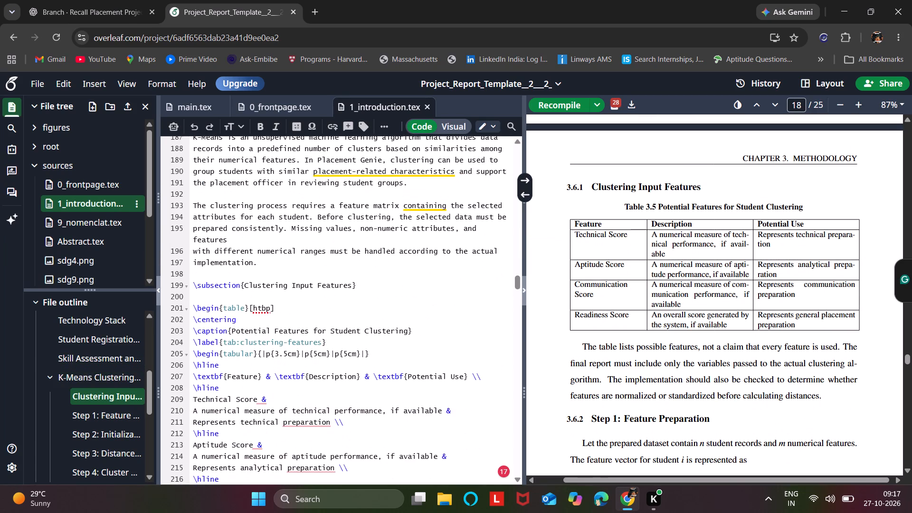
{"action": "scroll", "coordinate": [380, 377], "scroll_direction": "down", "scroll_amount": 4}
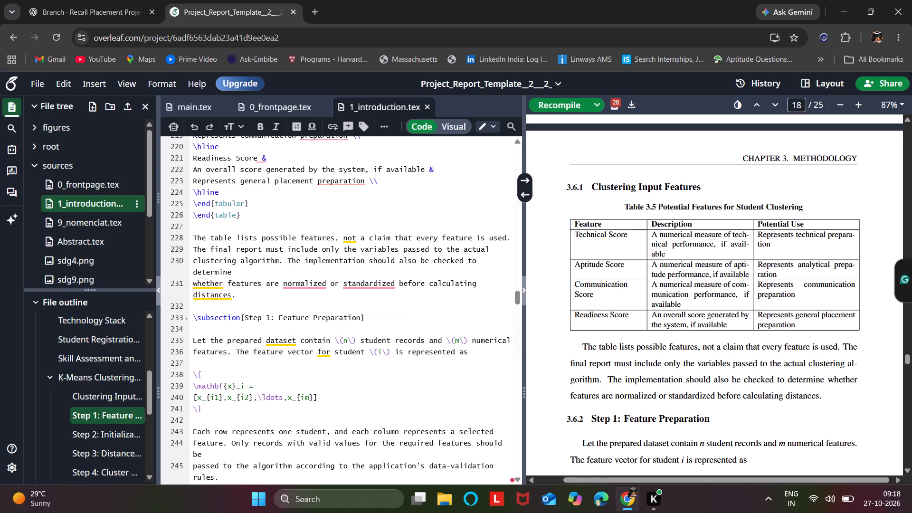
{"action": "left_click_drag", "start_coordinate": [235, 296], "coordinate": [190, 240]}
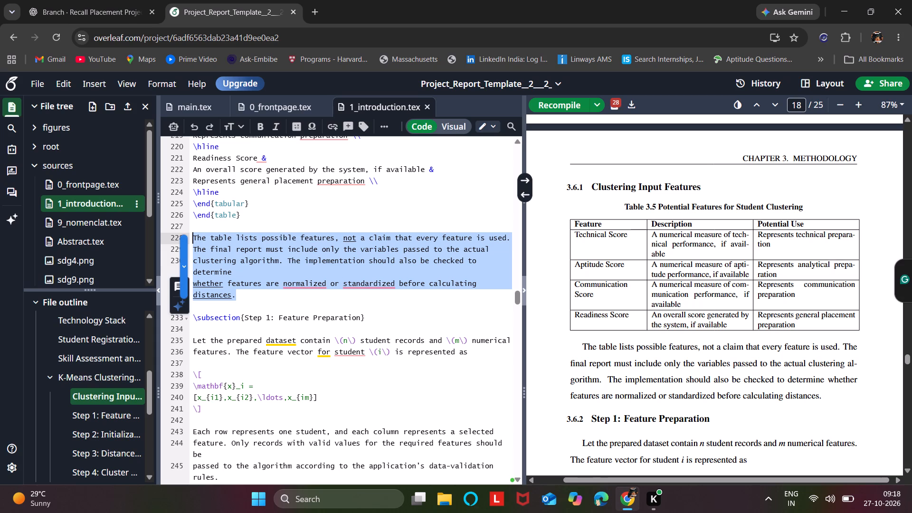
{"action": "key", "text": "BackSpace"}
Read the K-Means subsections in the compiled preview, from Step 1: Feature Preparation through Cluster Interpretation, checking for leftover placeholder guidance.
{"action": "scroll", "coordinate": [659, 331], "scroll_direction": "down", "scroll_amount": 1}
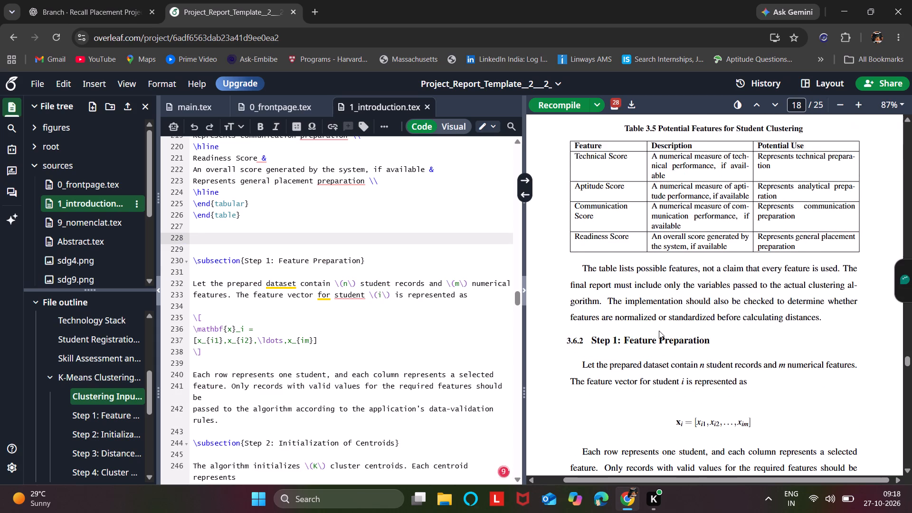
{"action": "scroll", "coordinate": [659, 331], "scroll_direction": "down", "scroll_amount": 1}
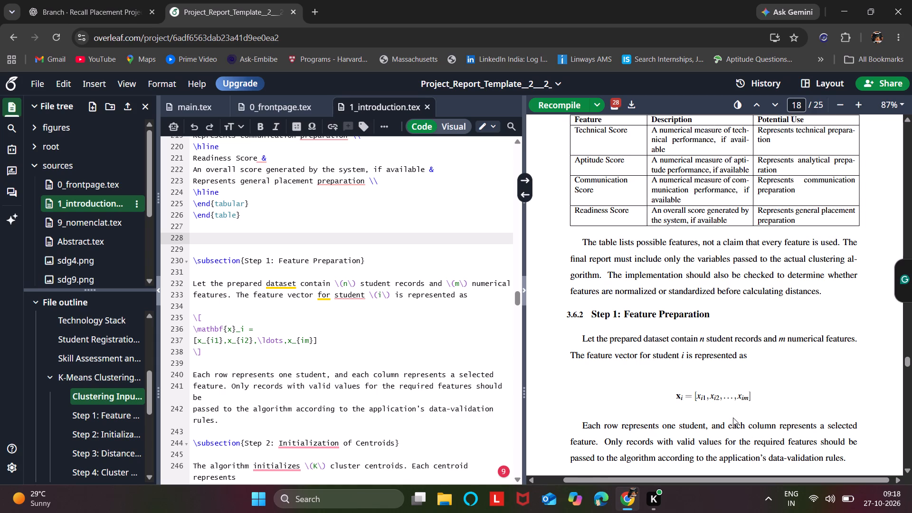
{"action": "scroll", "coordinate": [733, 418], "scroll_direction": "down", "scroll_amount": 1}
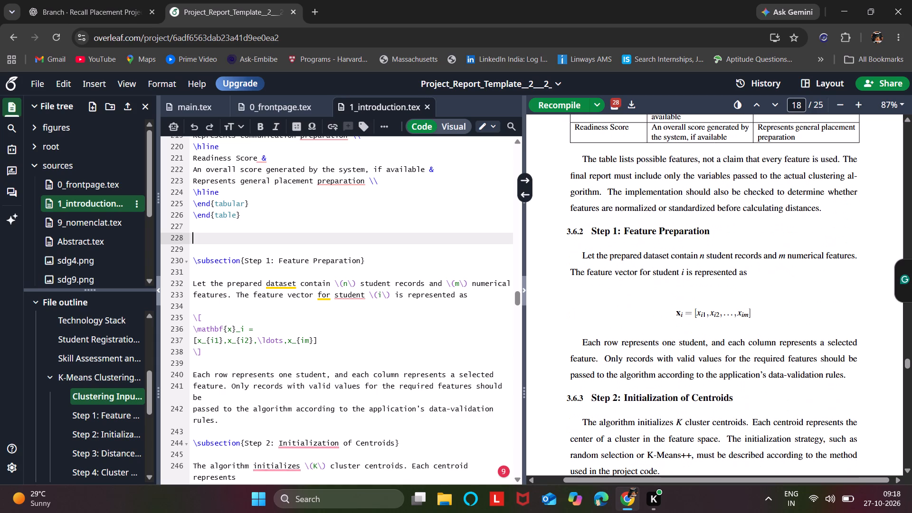
{"action": "scroll", "coordinate": [733, 418], "scroll_direction": "down", "scroll_amount": 1}
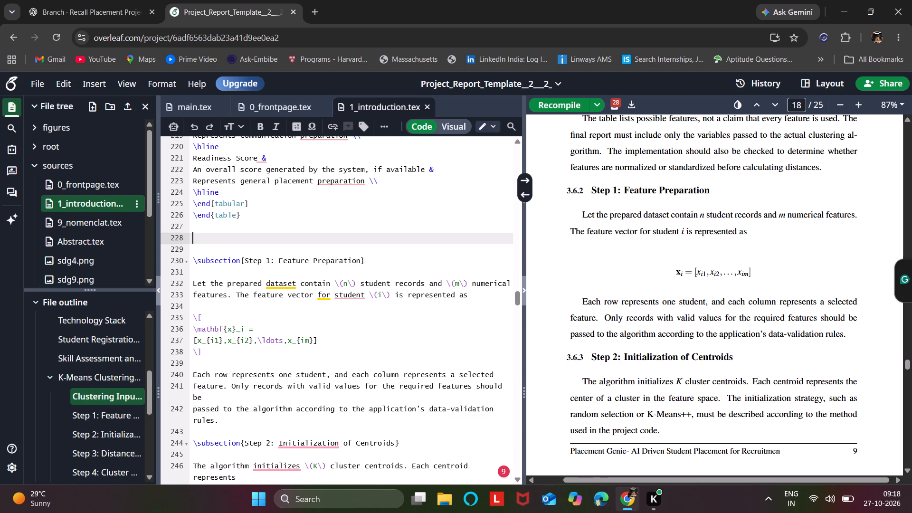
{"action": "scroll", "coordinate": [755, 329], "scroll_direction": "down", "scroll_amount": 1}
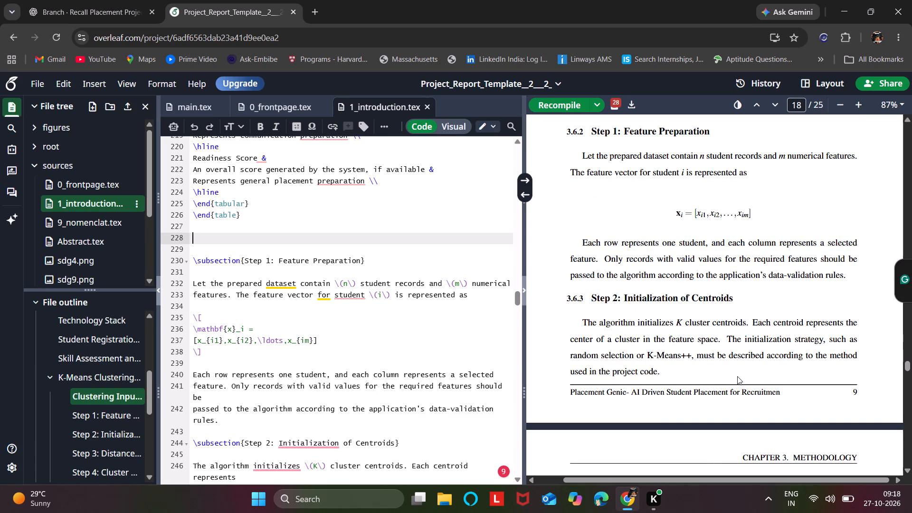
{"action": "scroll", "coordinate": [737, 376], "scroll_direction": "down", "scroll_amount": 2}
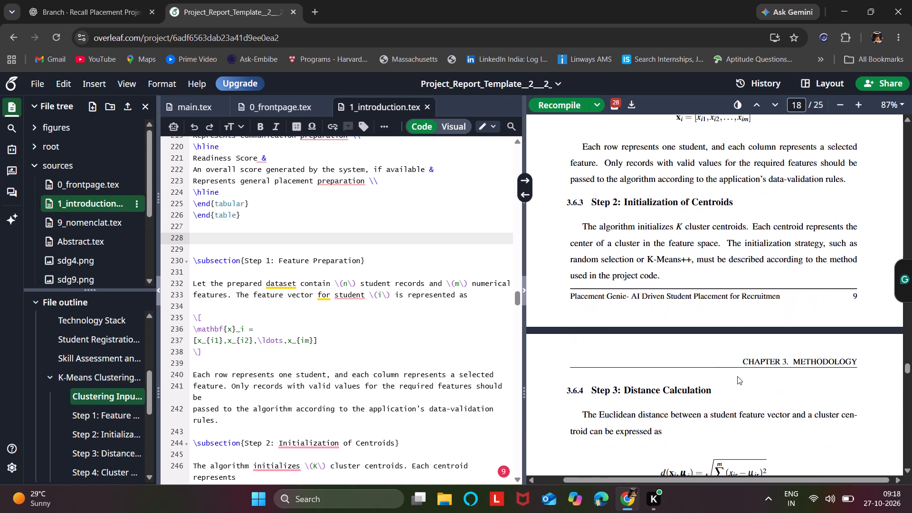
{"action": "scroll", "coordinate": [737, 376], "scroll_direction": "down", "scroll_amount": 1}
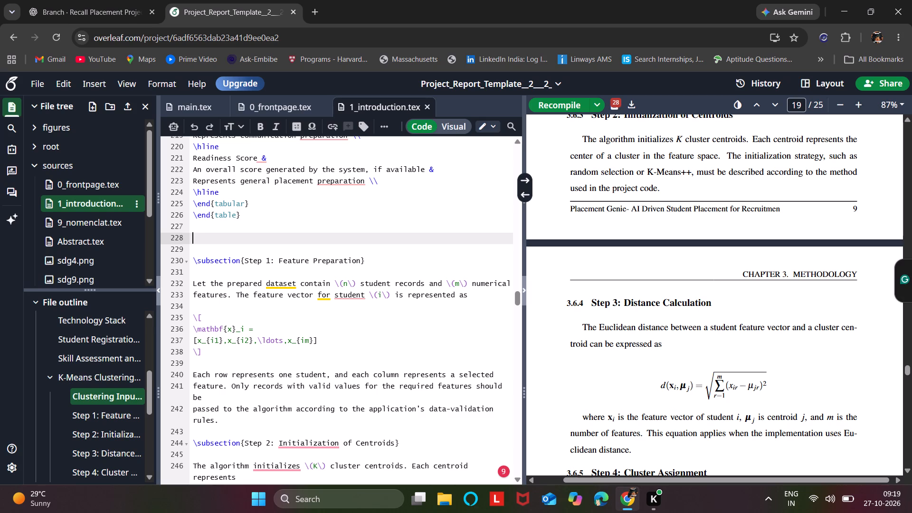
{"action": "scroll", "coordinate": [693, 433], "scroll_direction": "down", "scroll_amount": 2}
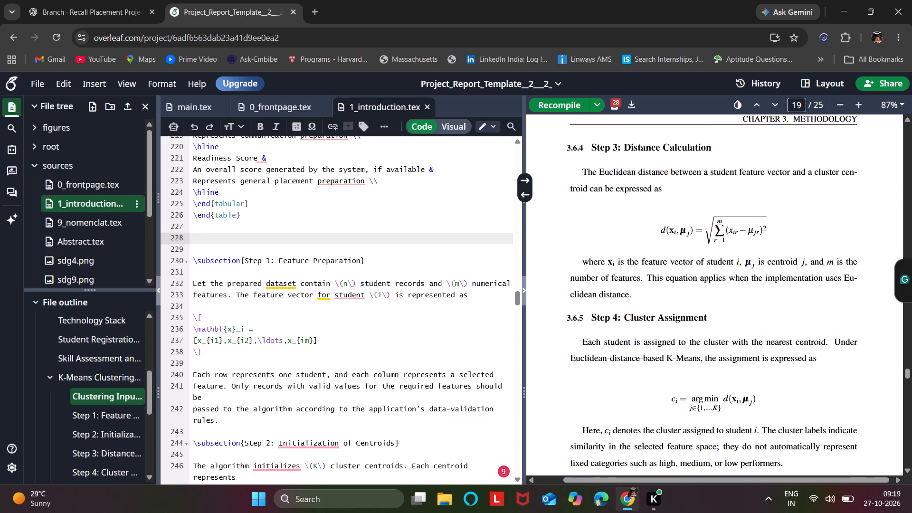
{"action": "left_click", "coordinate": [276, 259]}
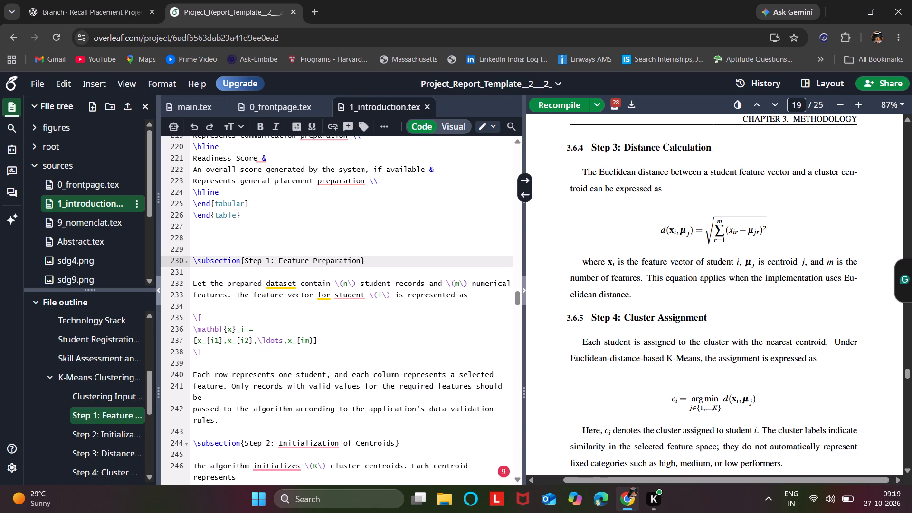
{"action": "scroll", "coordinate": [628, 233], "scroll_direction": "up", "scroll_amount": 2}
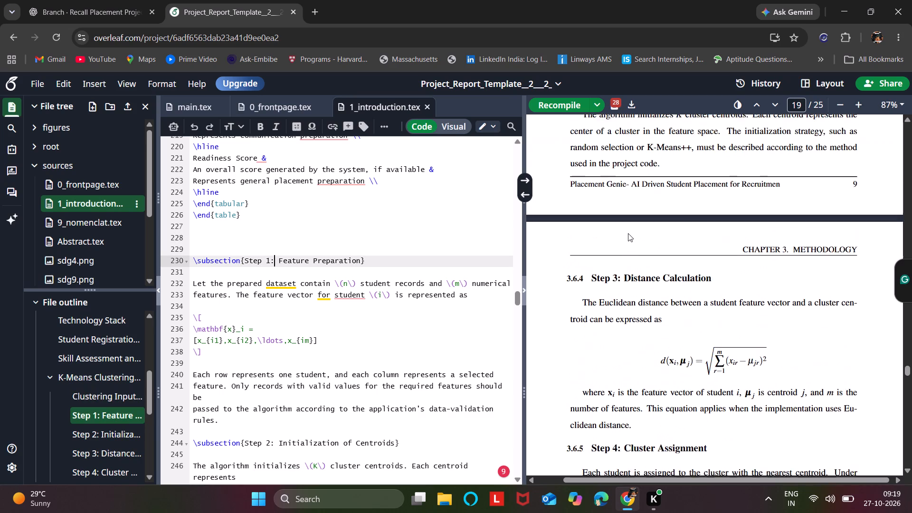
{"action": "scroll", "coordinate": [628, 233], "scroll_direction": "up", "scroll_amount": 1}
{"action": "scroll", "coordinate": [628, 233], "scroll_direction": "down", "scroll_amount": 3}
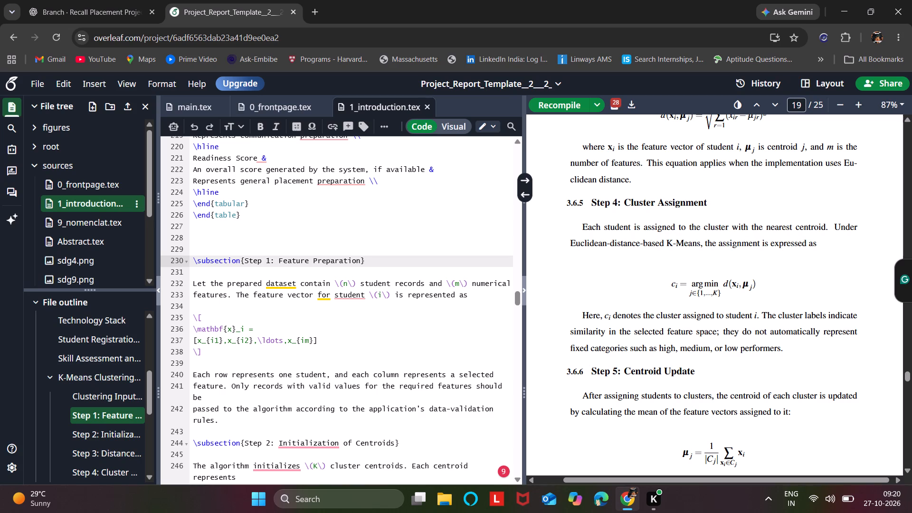
{"action": "scroll", "coordinate": [711, 414], "scroll_direction": "down", "scroll_amount": 2}
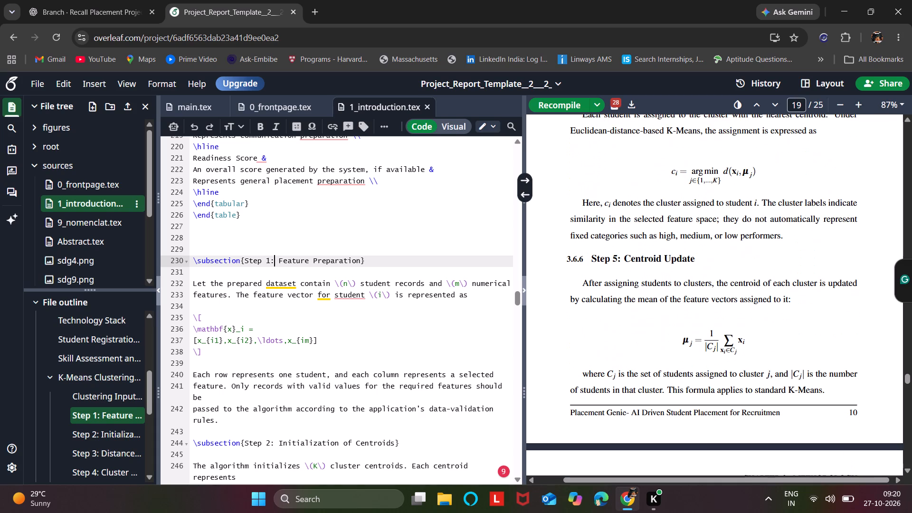
{"action": "scroll", "coordinate": [711, 414], "scroll_direction": "down", "scroll_amount": 2}
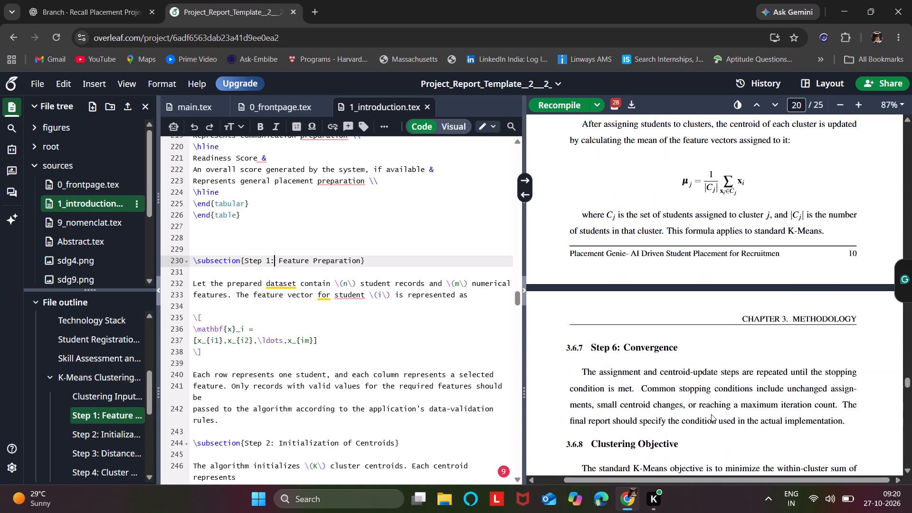
{"action": "scroll", "coordinate": [711, 414], "scroll_direction": "down", "scroll_amount": 1}
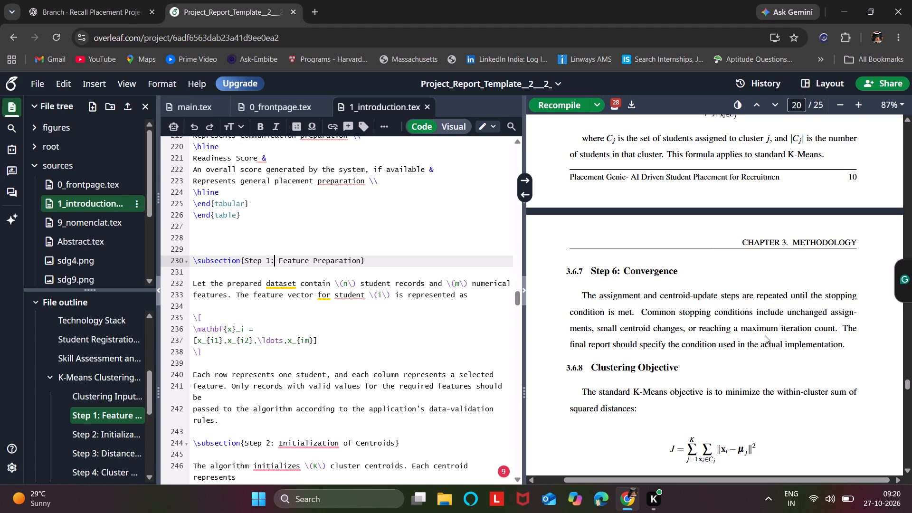
{"action": "scroll", "coordinate": [765, 335], "scroll_direction": "down", "scroll_amount": 2}
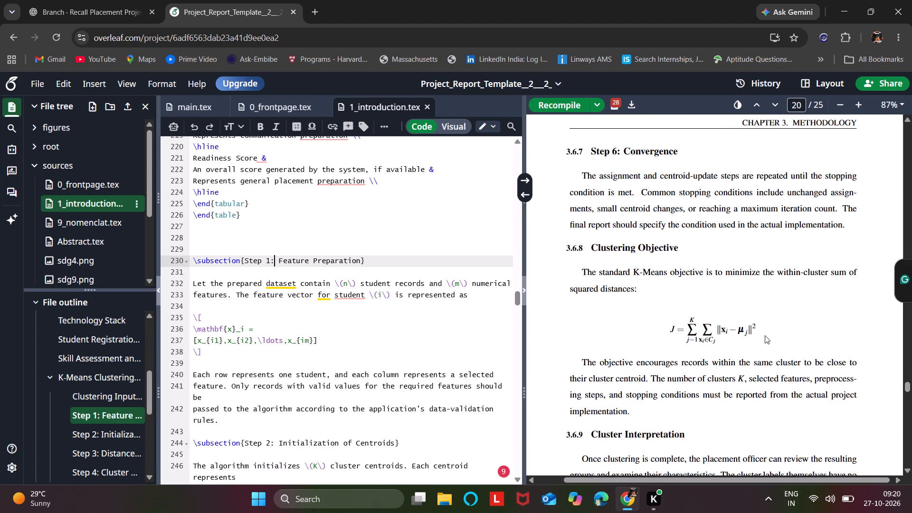
{"action": "scroll", "coordinate": [765, 335], "scroll_direction": "down", "scroll_amount": 1}
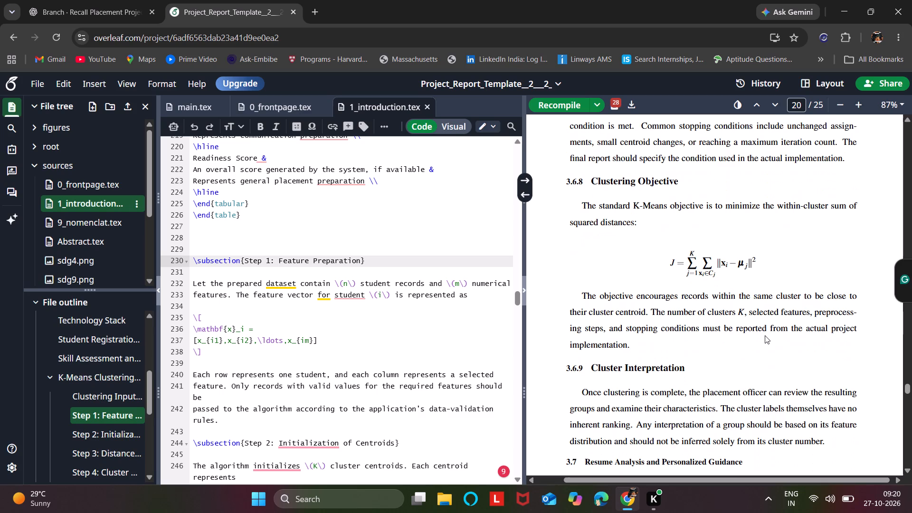
{"action": "scroll", "coordinate": [765, 335], "scroll_direction": "down", "scroll_amount": 2}
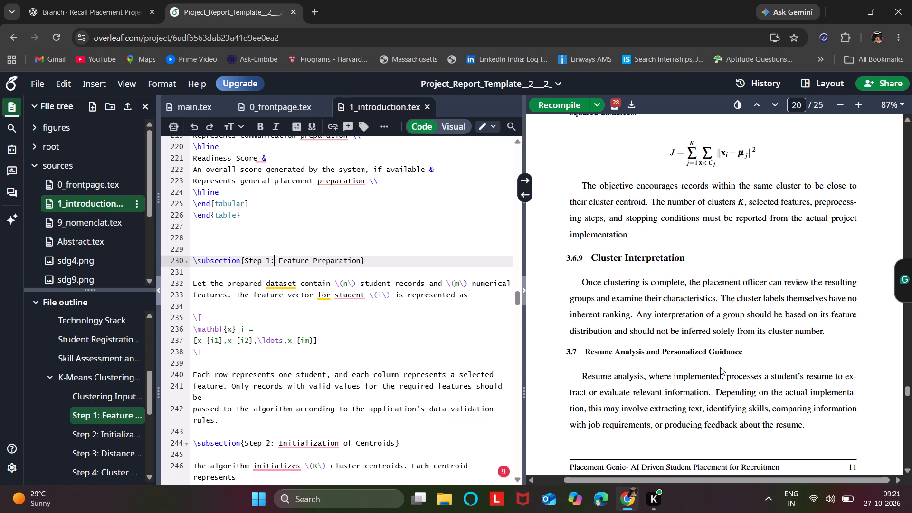
{"action": "scroll", "coordinate": [734, 185], "scroll_direction": "up", "scroll_amount": 4}
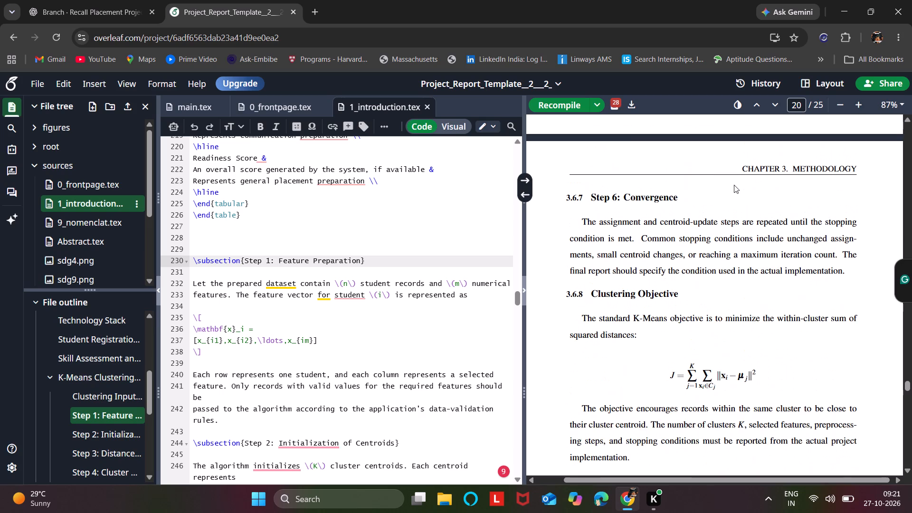
{"action": "scroll", "coordinate": [734, 185], "scroll_direction": "down", "scroll_amount": 4}
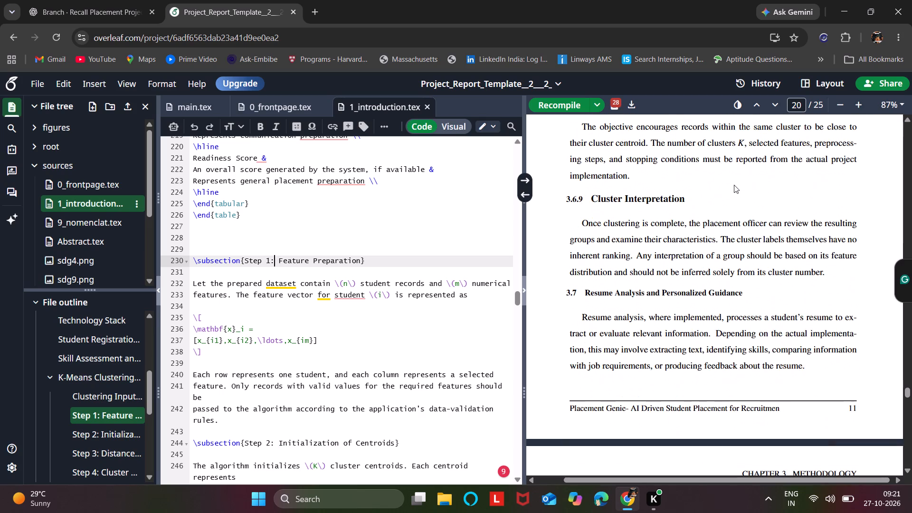
{"action": "scroll", "coordinate": [734, 185], "scroll_direction": "down", "scroll_amount": 2}
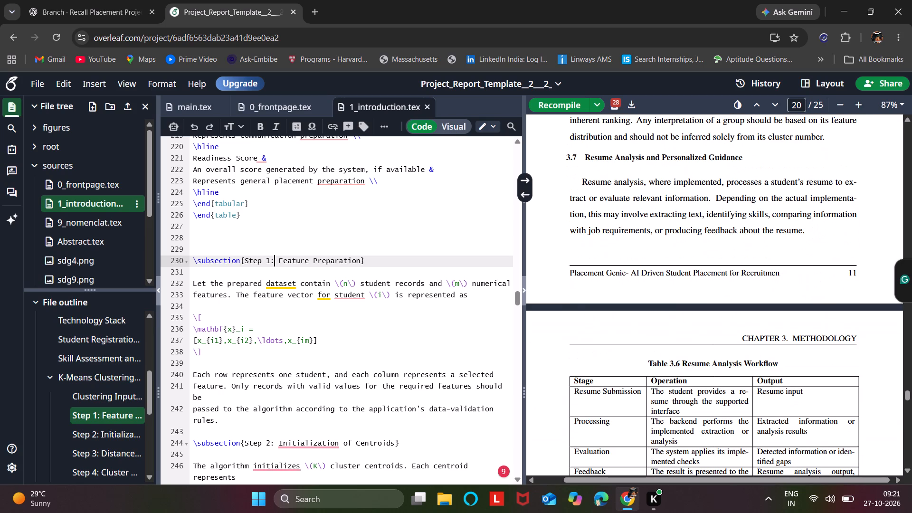
{"action": "scroll", "coordinate": [734, 185], "scroll_direction": "down", "scroll_amount": 3}
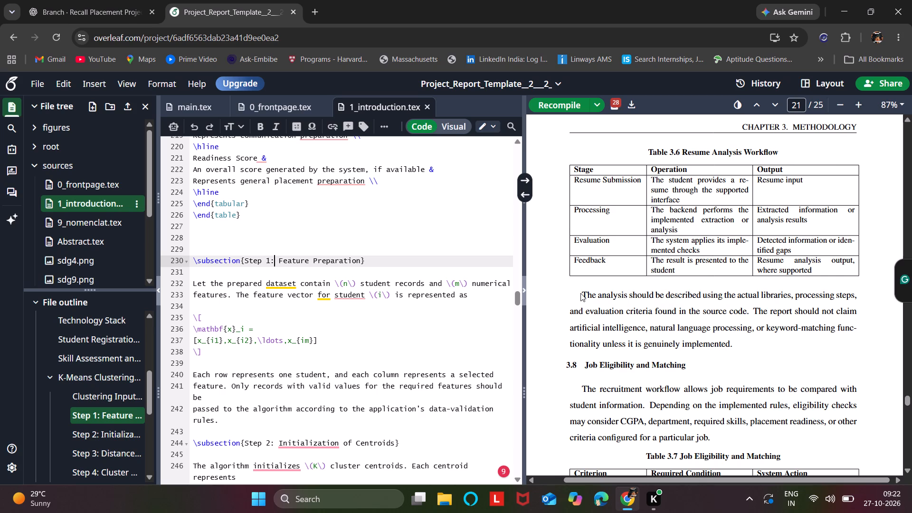
{"action": "scroll", "coordinate": [580, 293], "scroll_direction": "up", "scroll_amount": 3}
{"action": "scroll", "coordinate": [580, 293], "scroll_direction": "down", "scroll_amount": 1}
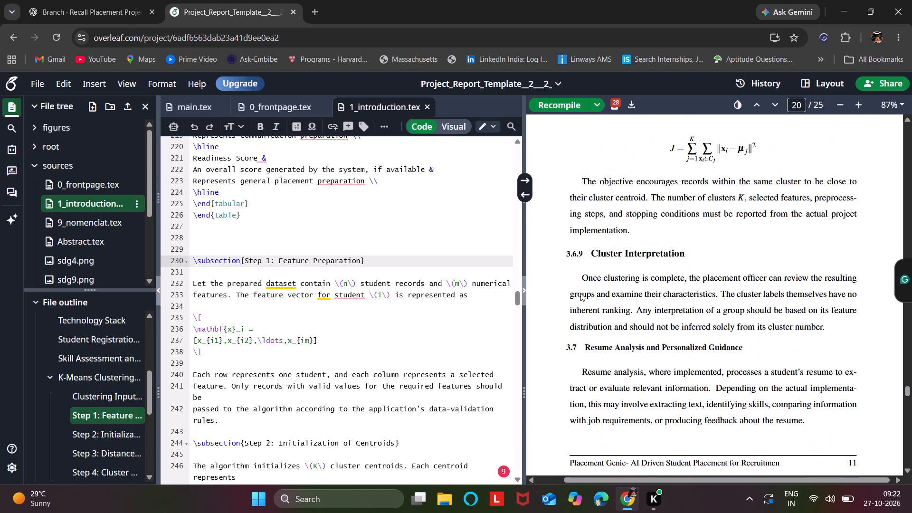
{"action": "scroll", "coordinate": [580, 293], "scroll_direction": "down", "scroll_amount": 1}
{"action": "scroll", "coordinate": [610, 363], "scroll_direction": "down", "scroll_amount": 2}
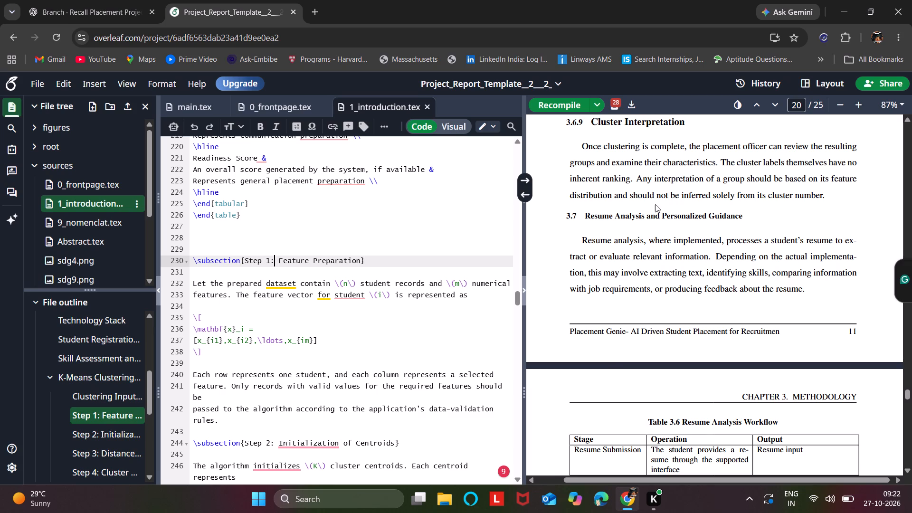
{"action": "left_click_drag", "start_coordinate": [584, 213], "coordinate": [690, 480]}
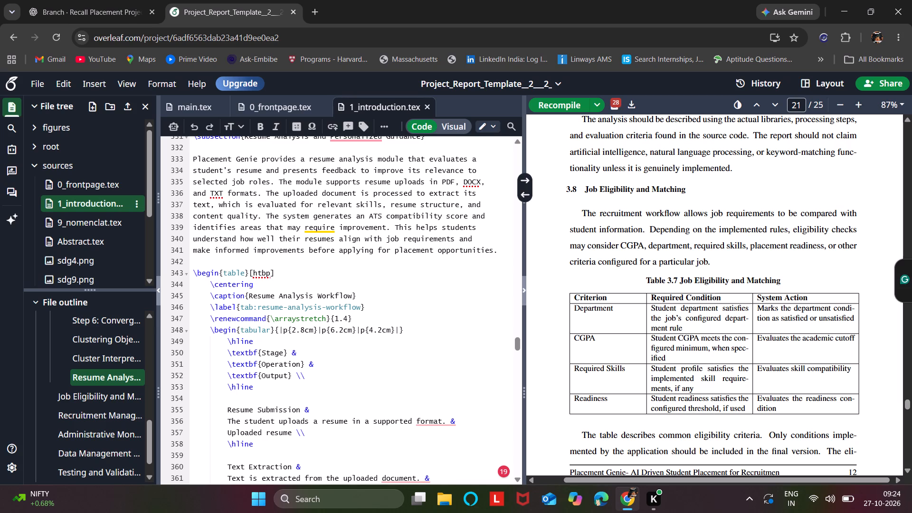
{"action": "scroll", "coordinate": [718, 301], "scroll_direction": "down", "scroll_amount": 1}
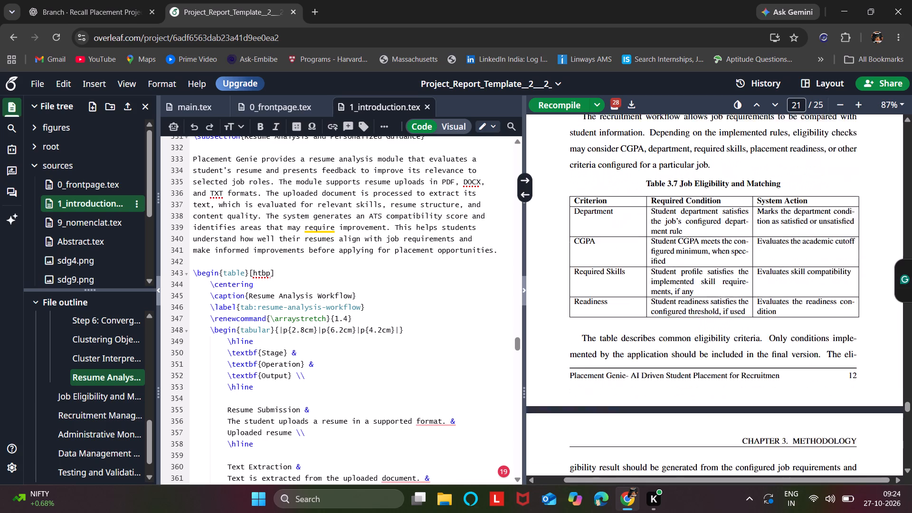
{"action": "scroll", "coordinate": [718, 301], "scroll_direction": "down", "scroll_amount": 3}
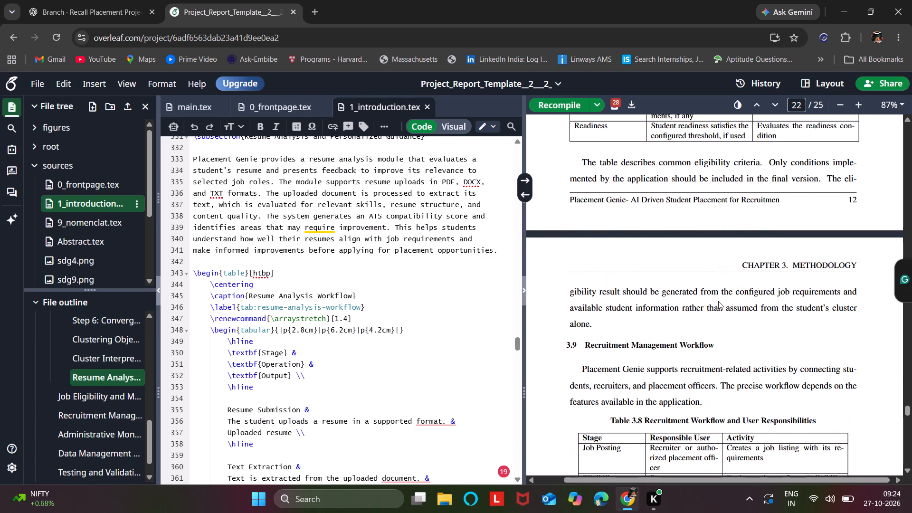
{"action": "scroll", "coordinate": [718, 301], "scroll_direction": "down", "scroll_amount": 1}
{"action": "scroll", "coordinate": [718, 301], "scroll_direction": "up", "scroll_amount": 1}
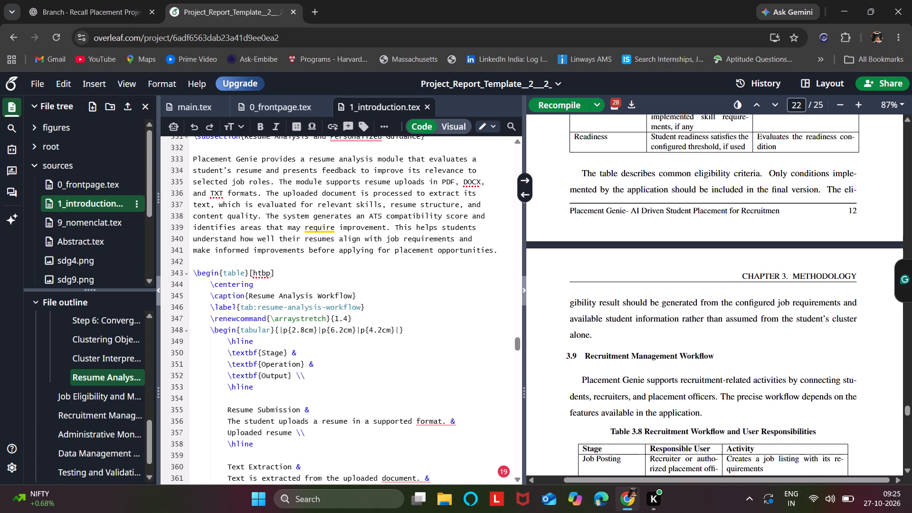
{"action": "scroll", "coordinate": [677, 348], "scroll_direction": "down", "scroll_amount": 1}
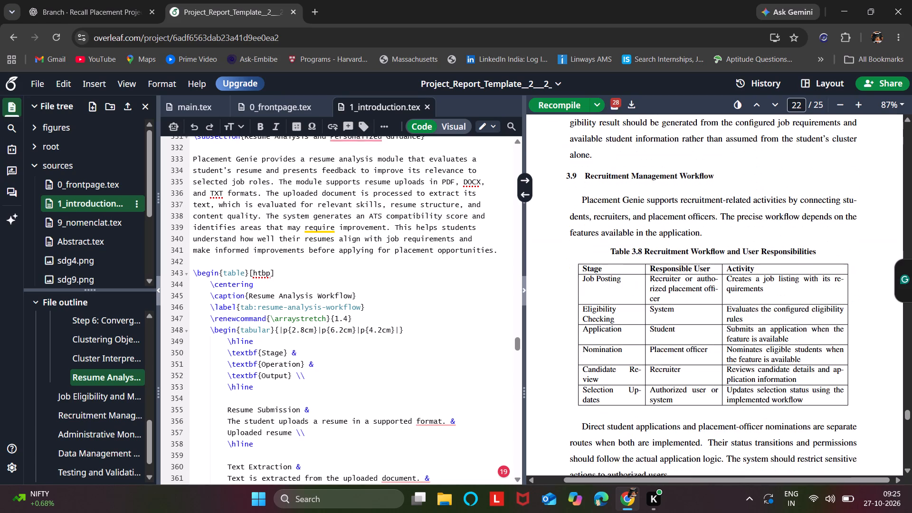
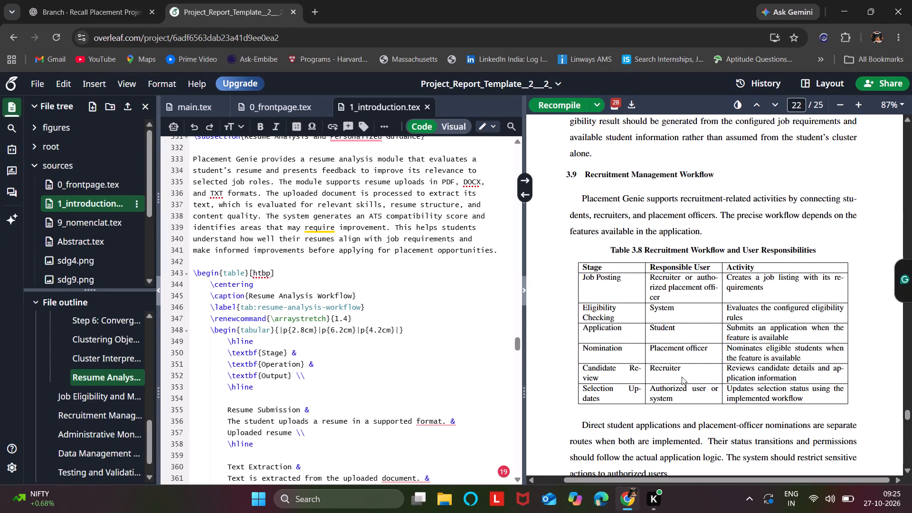
Read through the Administrative Monitoring section with Table 3.9 and the Data Management and Reliability section in the compiled preview, up to Testing and Validation.
{"action": "scroll", "coordinate": [702, 359], "scroll_direction": "down", "scroll_amount": 1}
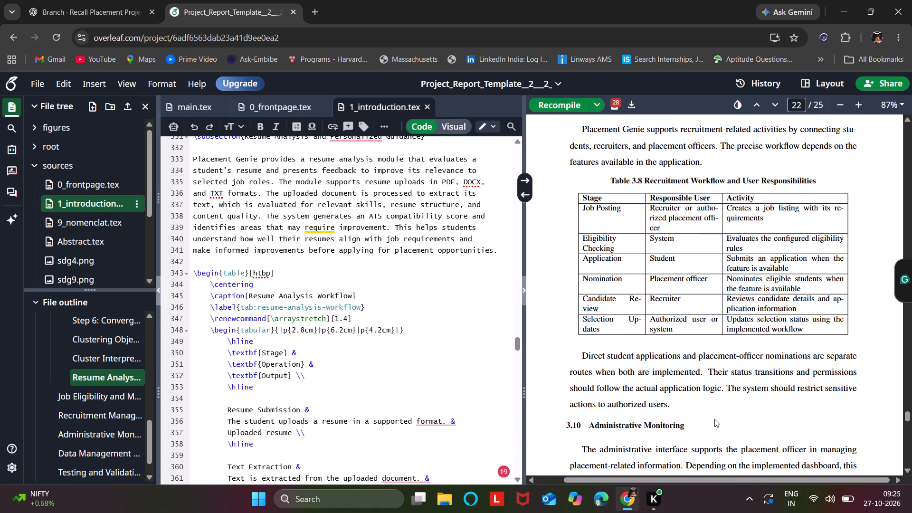
{"action": "scroll", "coordinate": [714, 419], "scroll_direction": "down", "scroll_amount": 1}
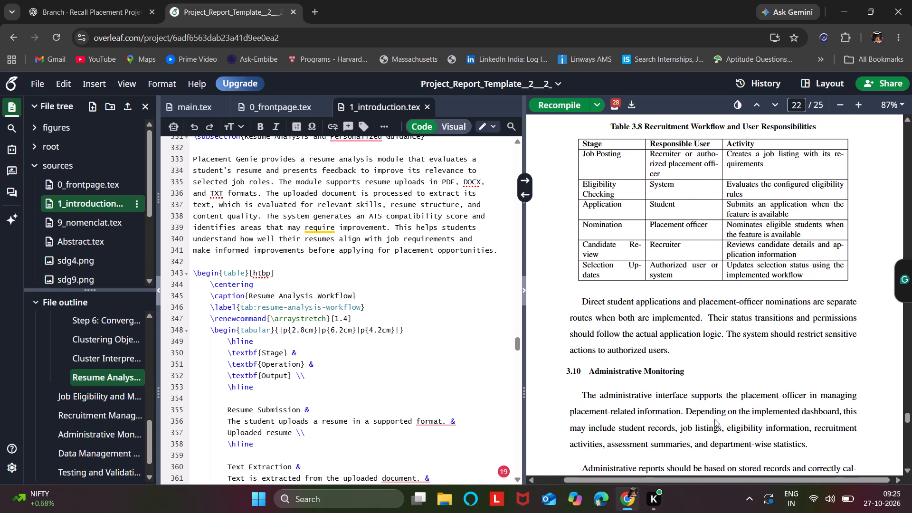
{"action": "left_click", "coordinate": [714, 419]}
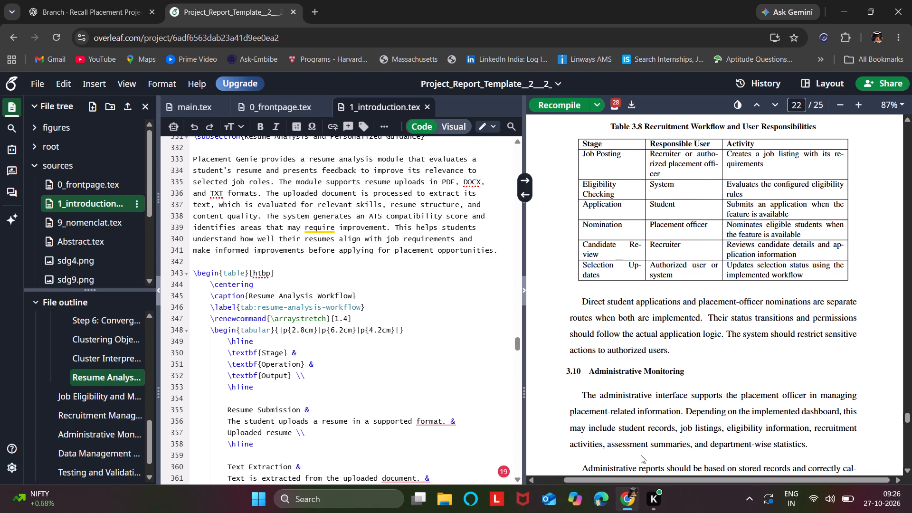
{"action": "scroll", "coordinate": [653, 447], "scroll_direction": "down", "scroll_amount": 1}
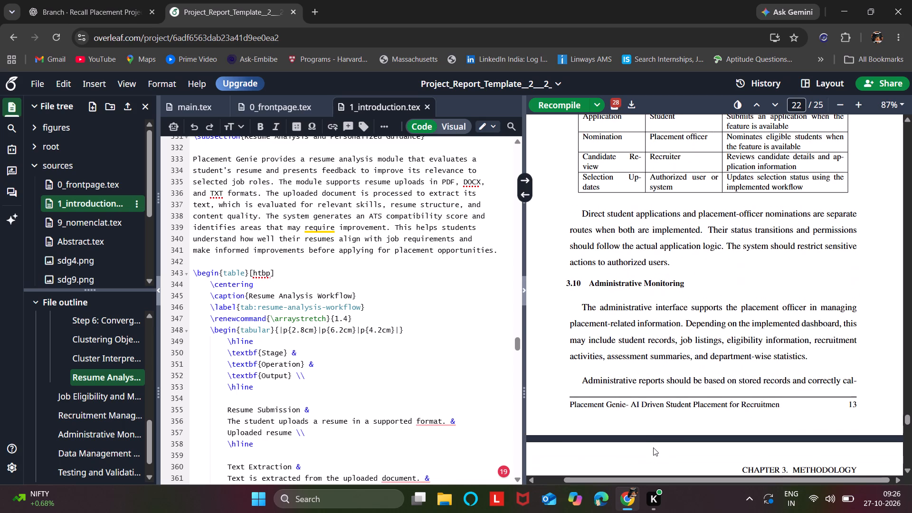
{"action": "scroll", "coordinate": [653, 447], "scroll_direction": "down", "scroll_amount": 2}
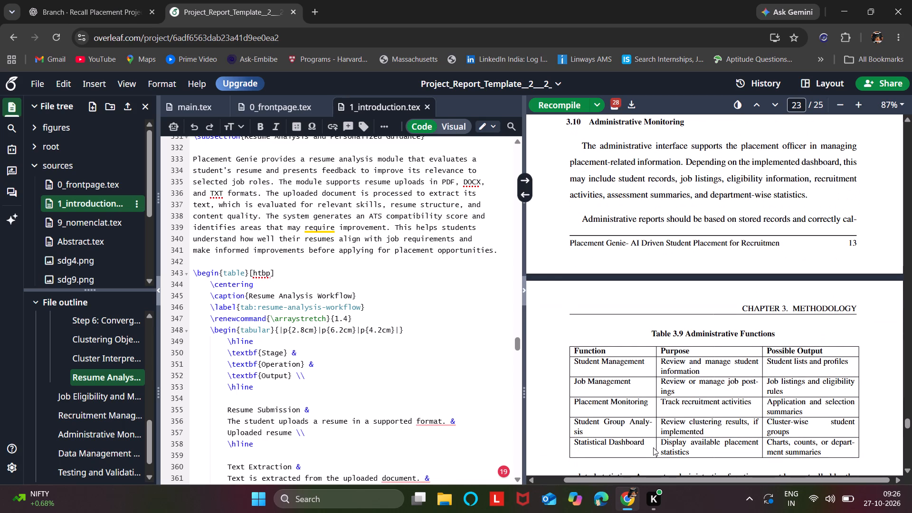
{"action": "scroll", "coordinate": [653, 447], "scroll_direction": "down", "scroll_amount": 1}
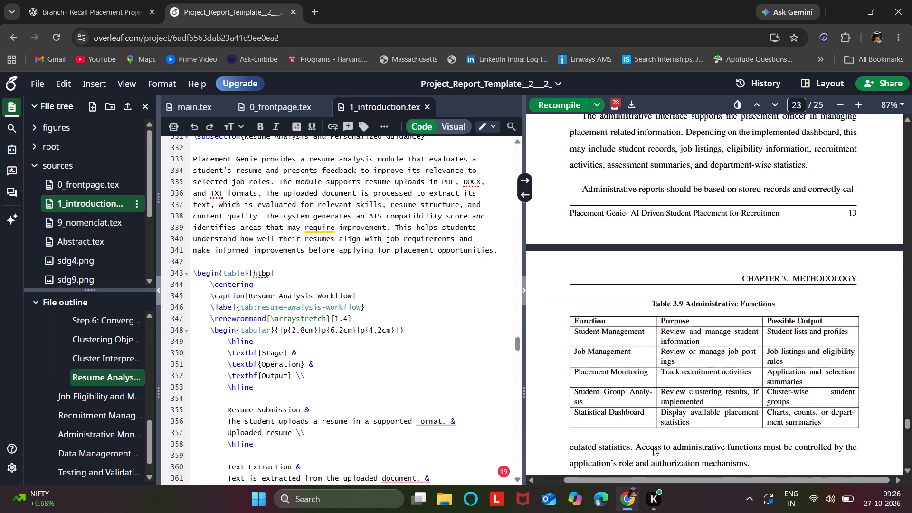
{"action": "scroll", "coordinate": [653, 447], "scroll_direction": "down", "scroll_amount": 1}
{"action": "scroll", "coordinate": [653, 447], "scroll_direction": "up", "scroll_amount": 1}
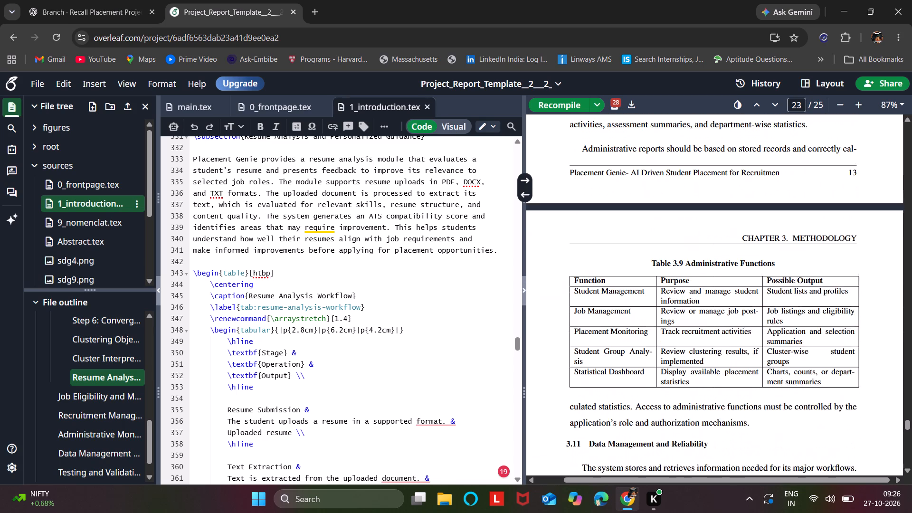
{"action": "scroll", "coordinate": [653, 447], "scroll_direction": "up", "scroll_amount": 1}
{"action": "scroll", "coordinate": [653, 447], "scroll_direction": "down", "scroll_amount": 1}
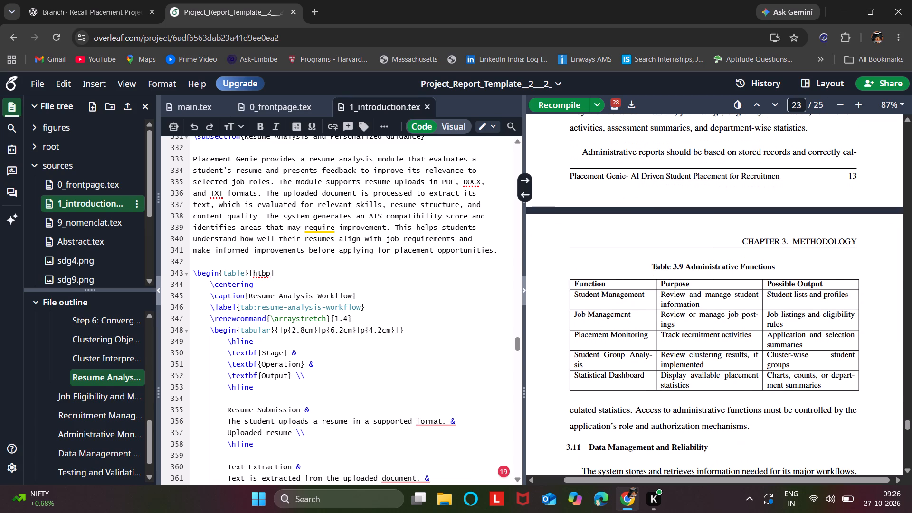
{"action": "scroll", "coordinate": [653, 447], "scroll_direction": "down", "scroll_amount": 3}
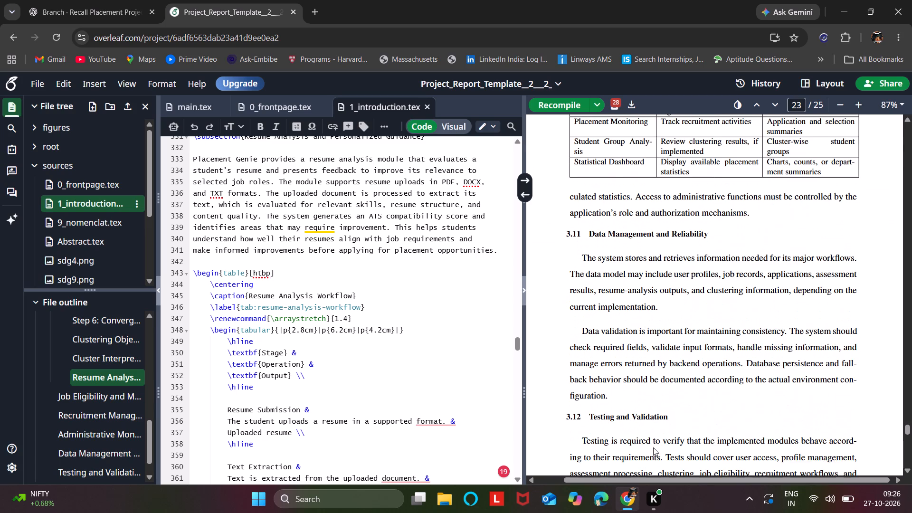
{"action": "scroll", "coordinate": [653, 447], "scroll_direction": "down", "scroll_amount": 1}
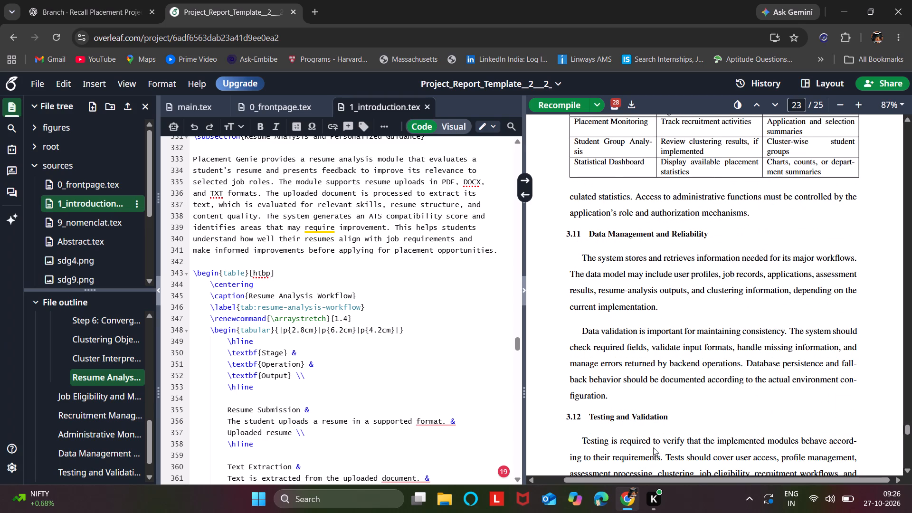
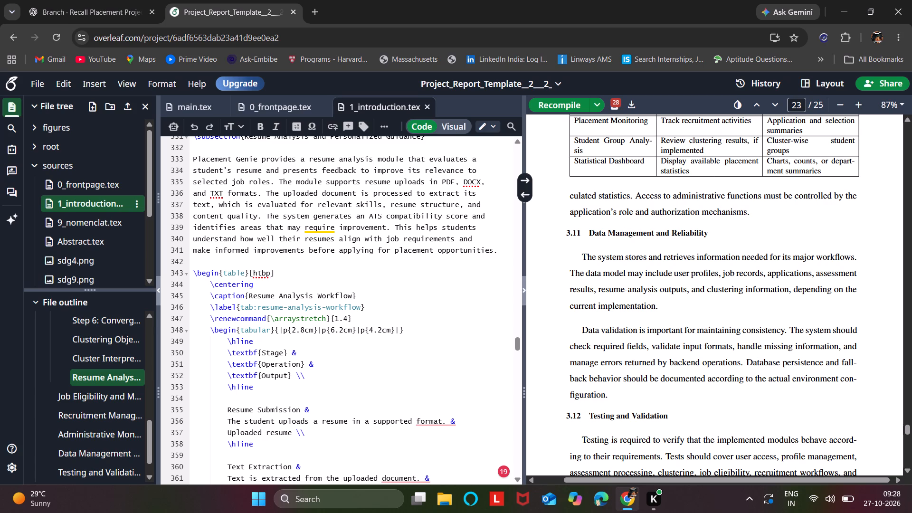
Look through the LaTeX source from the resume analysis table through Job Eligibility, Recruitment Management and Administrative Monitoring to Data Management and Reliability.
{"action": "scroll", "coordinate": [292, 343], "scroll_direction": "down", "scroll_amount": 7}
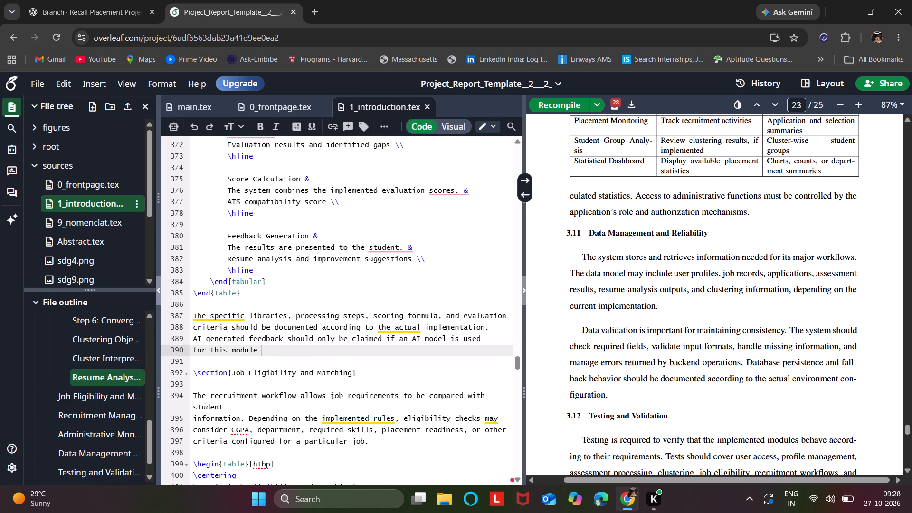
{"action": "scroll", "coordinate": [292, 343], "scroll_direction": "down", "scroll_amount": 3}
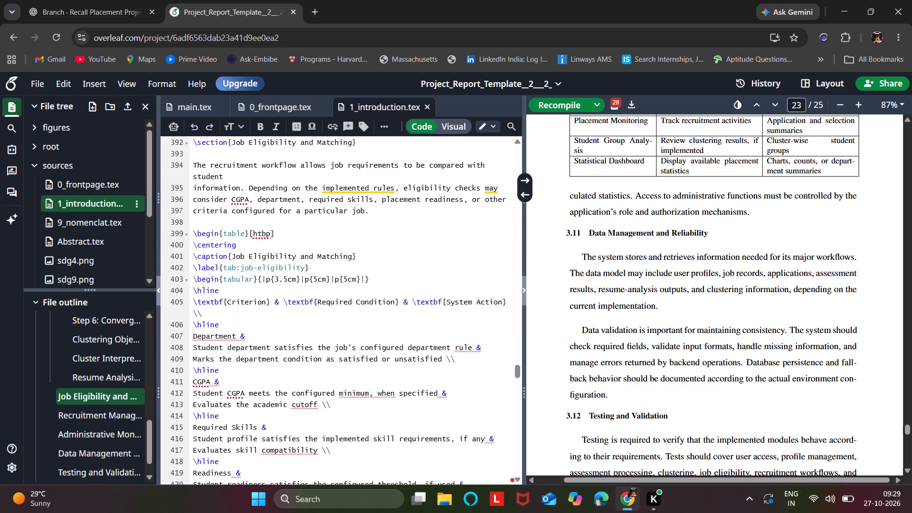
{"action": "scroll", "coordinate": [292, 343], "scroll_direction": "down", "scroll_amount": 6}
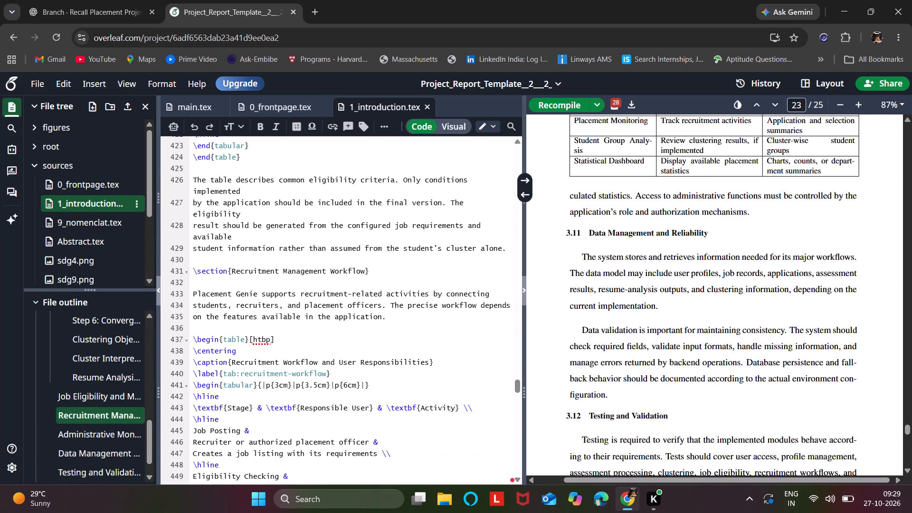
{"action": "scroll", "coordinate": [292, 343], "scroll_direction": "down", "scroll_amount": 4}
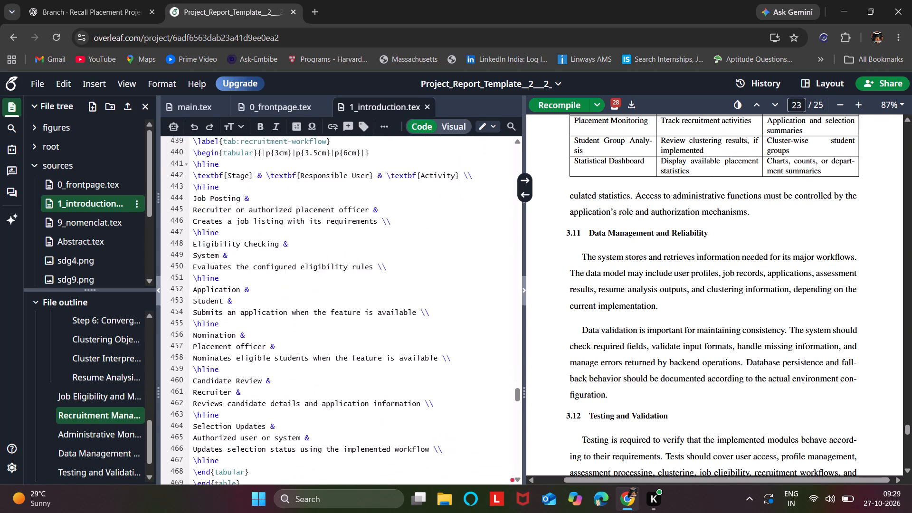
{"action": "scroll", "coordinate": [292, 343], "scroll_direction": "down", "scroll_amount": 4}
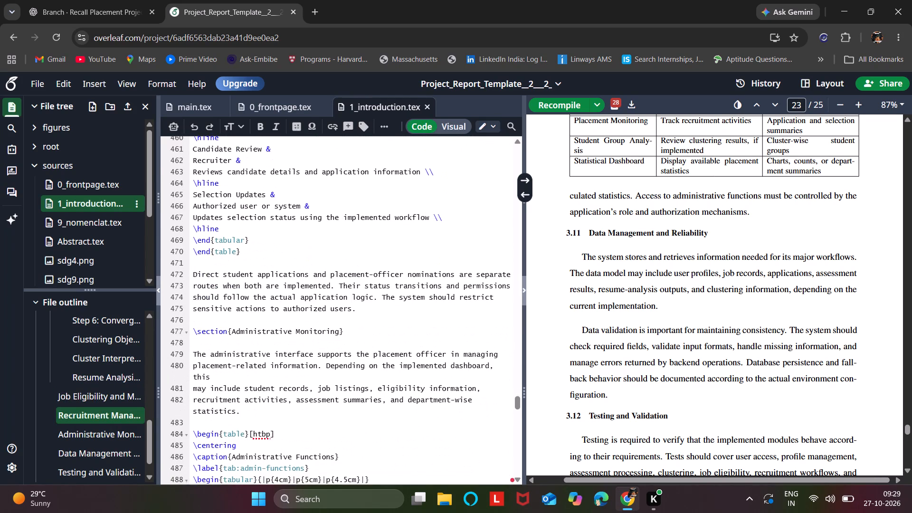
{"action": "scroll", "coordinate": [292, 343], "scroll_direction": "down", "scroll_amount": 4}
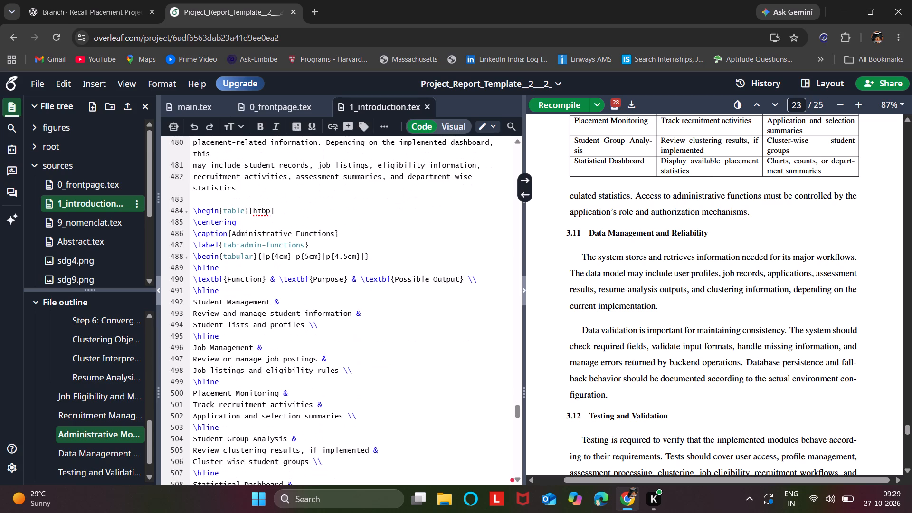
{"action": "scroll", "coordinate": [292, 343], "scroll_direction": "down", "scroll_amount": 3}
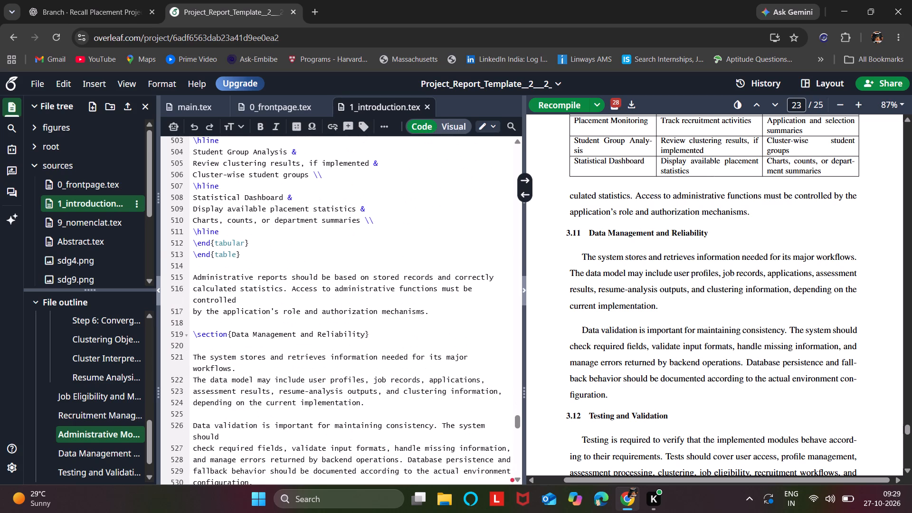
Delete the whole Data Management and Reliability section, heading and both paragraphs, from the LaTeX source of 1_introduction.tex.
{"action": "scroll", "coordinate": [292, 343], "scroll_direction": "down", "scroll_amount": 2}
{"action": "left_click_drag", "start_coordinate": [258, 387], "coordinate": [214, 372]}
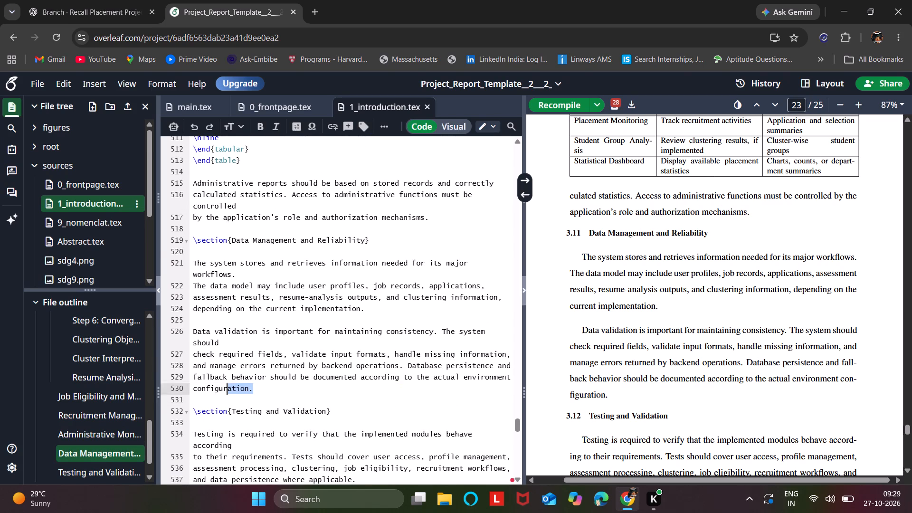
{"action": "left_click_drag", "start_coordinate": [214, 372], "coordinate": [191, 246]}
{"action": "key", "text": "BackSpace"}
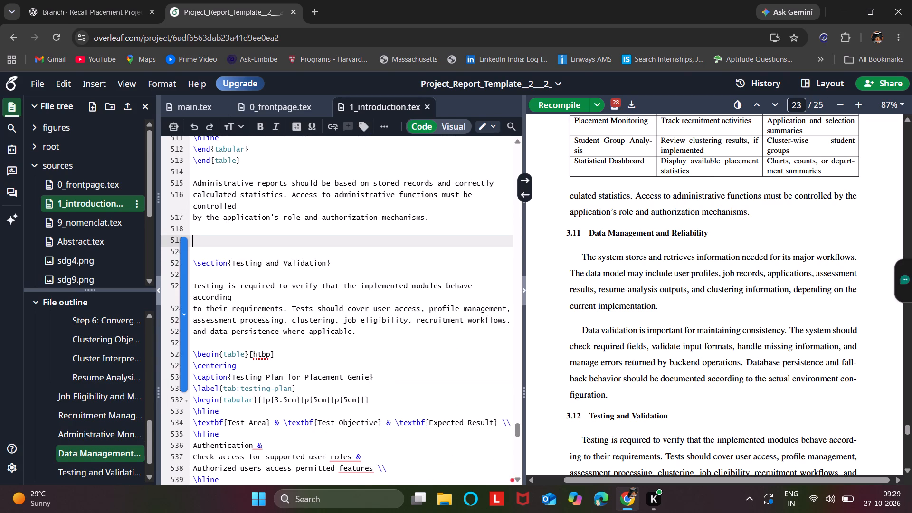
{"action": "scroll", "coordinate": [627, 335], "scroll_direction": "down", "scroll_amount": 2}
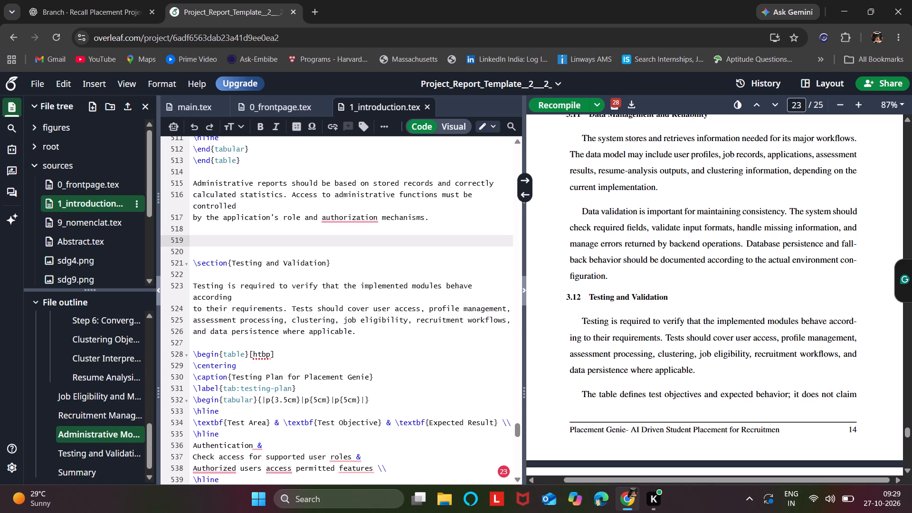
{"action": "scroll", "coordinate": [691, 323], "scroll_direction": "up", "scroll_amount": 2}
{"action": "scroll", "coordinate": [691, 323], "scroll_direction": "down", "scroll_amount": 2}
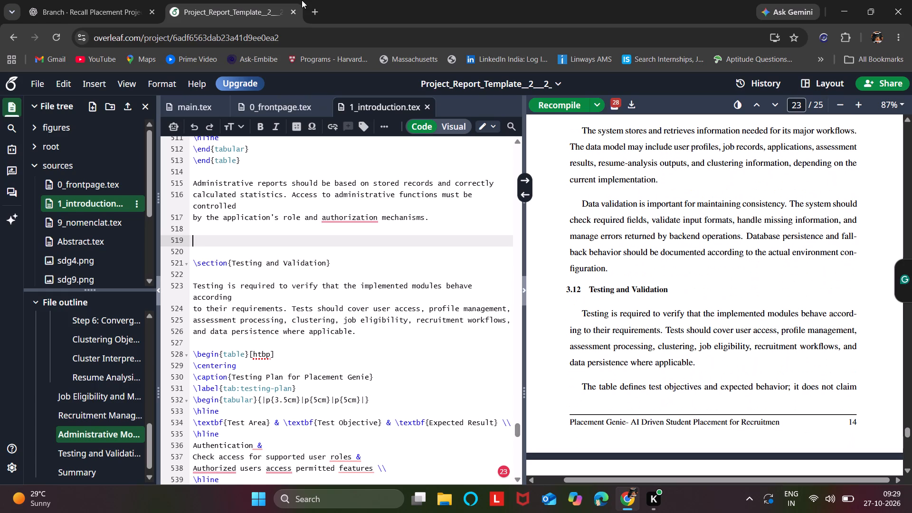
Look through the browser's download history for the recent project report PDFs and diagram files, and return to the Overleaf project.
{"action": "left_click", "coordinate": [310, 9]}
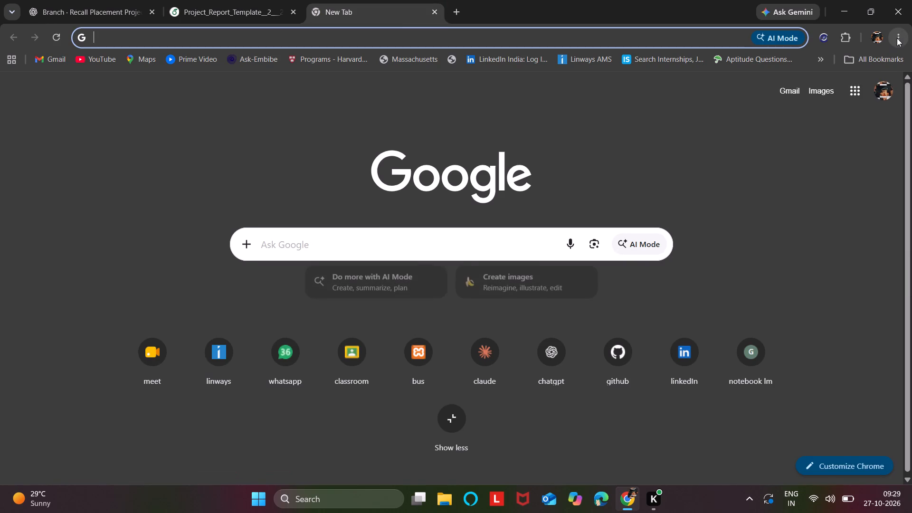
{"action": "left_click", "coordinate": [897, 38]}
{"action": "left_click", "coordinate": [778, 212]}
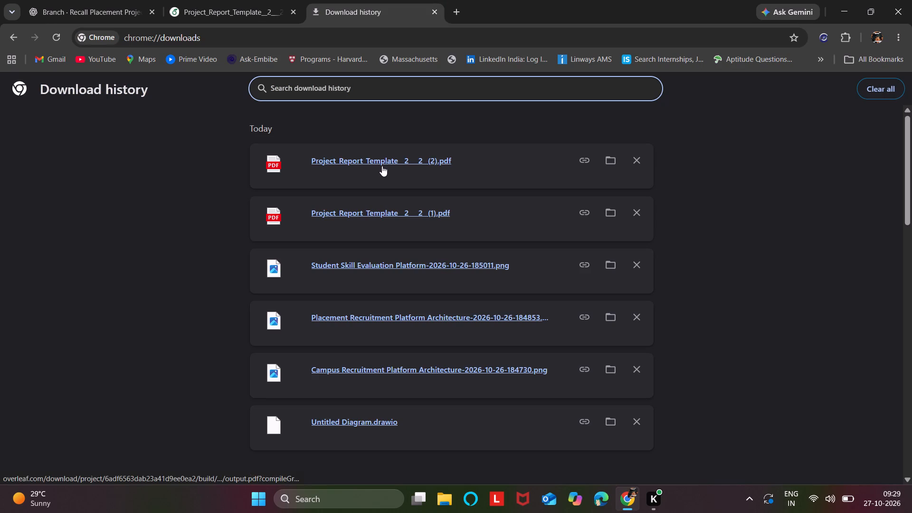
{"action": "scroll", "coordinate": [381, 290], "scroll_direction": "down", "scroll_amount": 3}
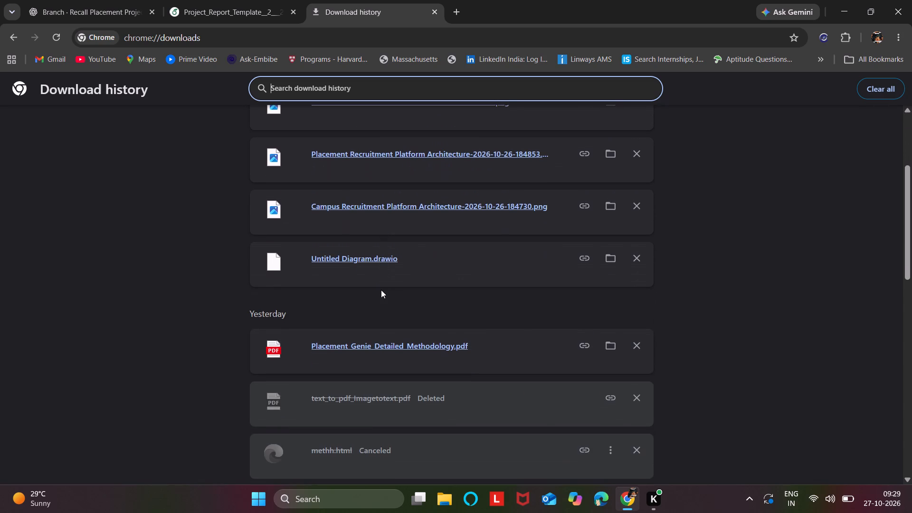
{"action": "scroll", "coordinate": [381, 290], "scroll_direction": "up", "scroll_amount": 3}
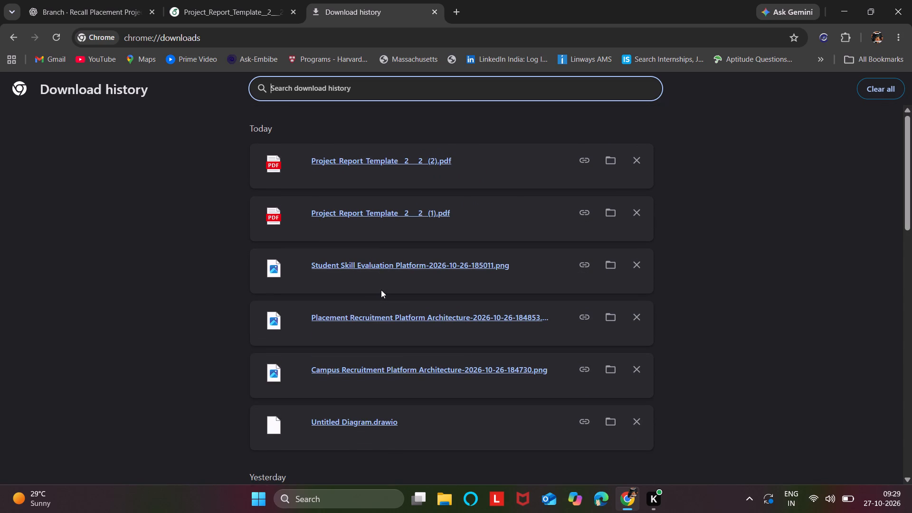
{"action": "scroll", "coordinate": [381, 290], "scroll_direction": "up", "scroll_amount": 1}
{"action": "left_click", "coordinate": [436, 12]}
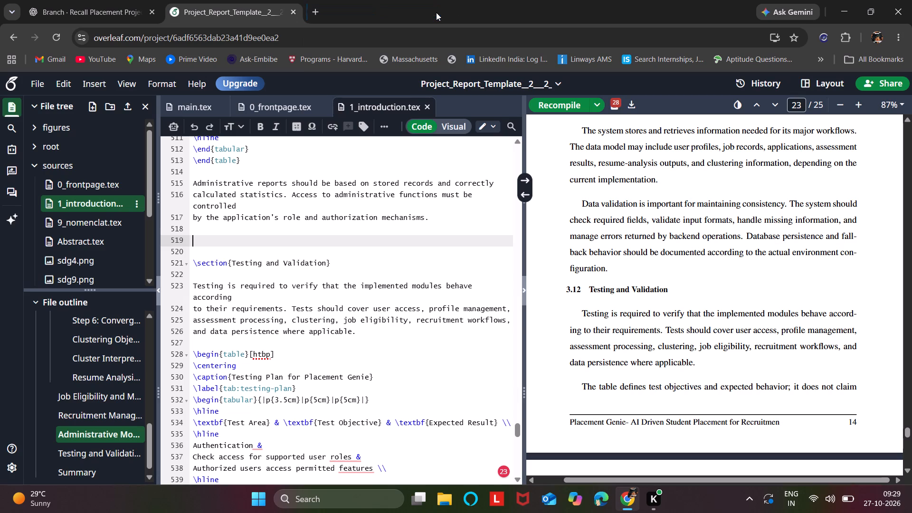
Open a new browser tab.
{"action": "left_click", "coordinate": [318, 17]}
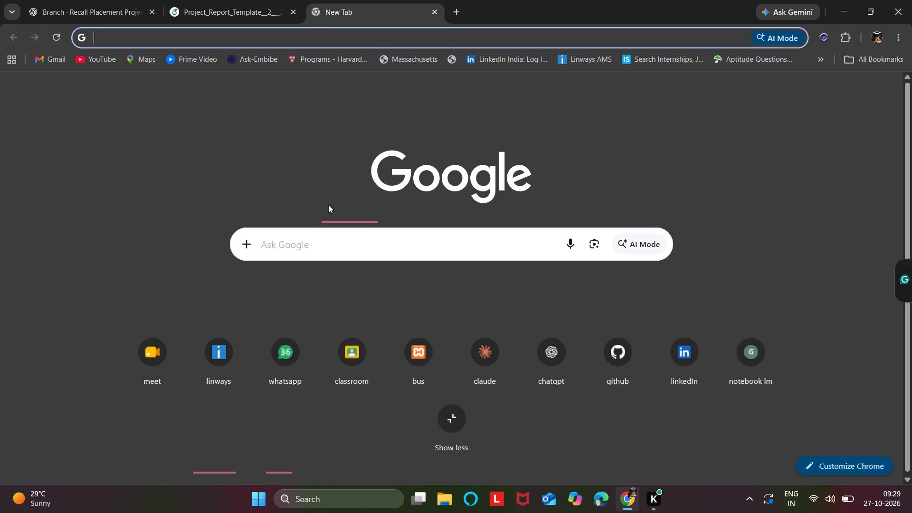
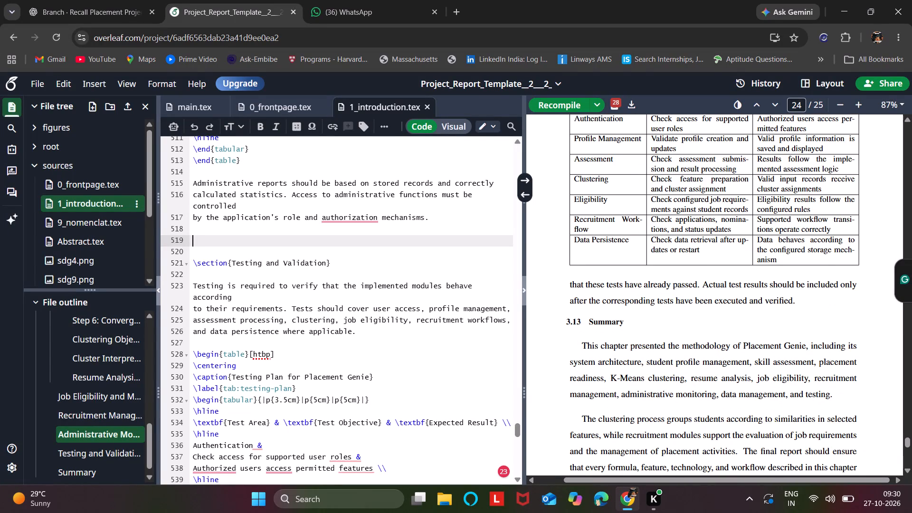
Read through the Testing and Validation section in the LaTeX source and in the compiled preview, including Table 3.10.
{"action": "scroll", "coordinate": [340, 389], "scroll_direction": "down", "scroll_amount": 1}
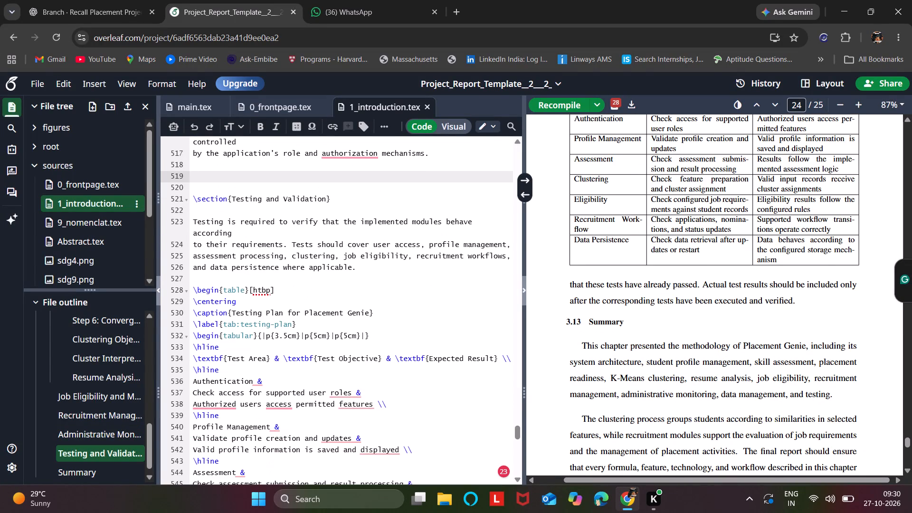
{"action": "scroll", "coordinate": [340, 389], "scroll_direction": "up", "scroll_amount": 1}
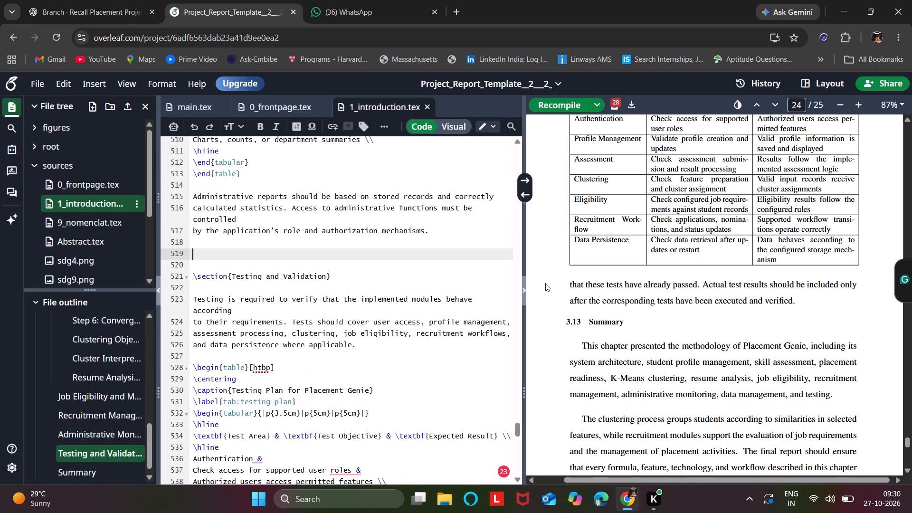
{"action": "scroll", "coordinate": [615, 235], "scroll_direction": "up", "scroll_amount": 3}
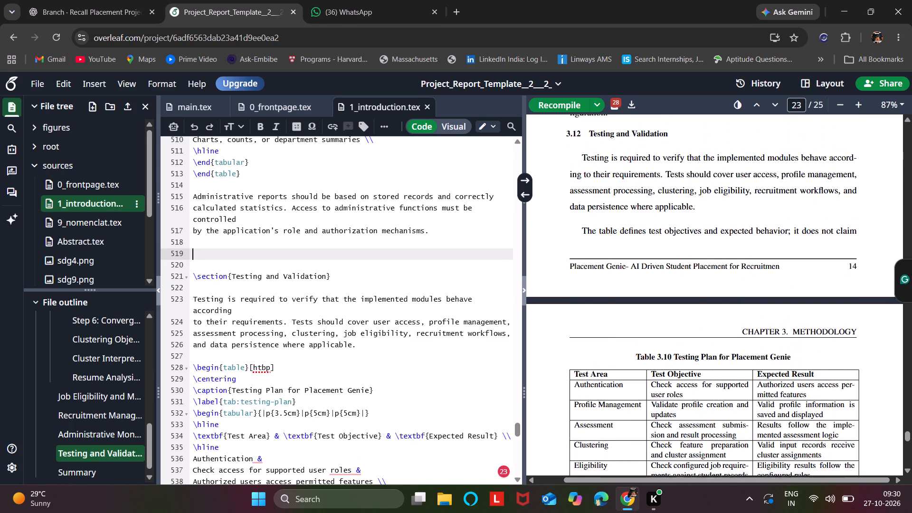
{"action": "scroll", "coordinate": [615, 235], "scroll_direction": "up", "scroll_amount": 1}
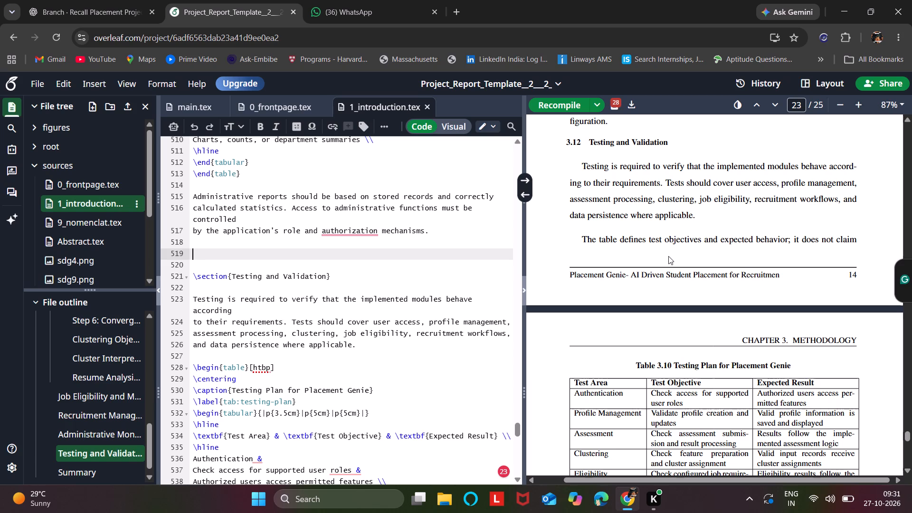
{"action": "scroll", "coordinate": [668, 258], "scroll_direction": "down", "scroll_amount": 1}
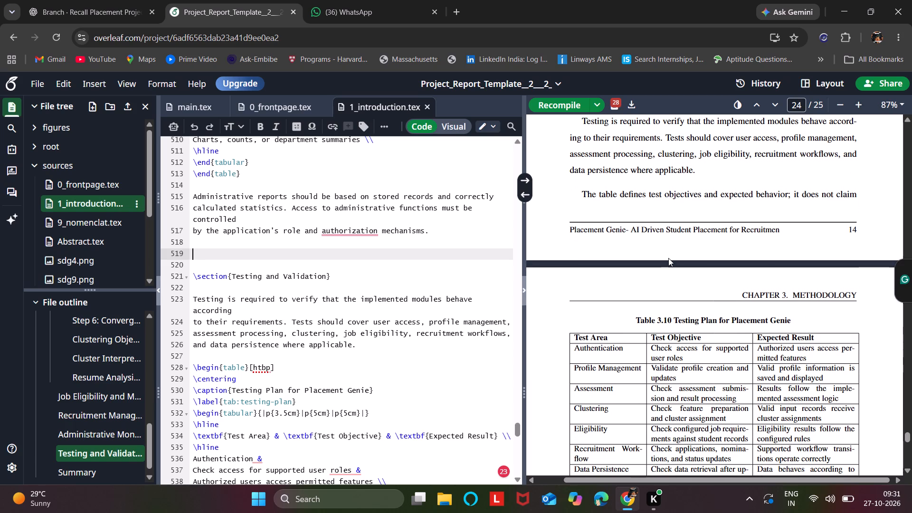
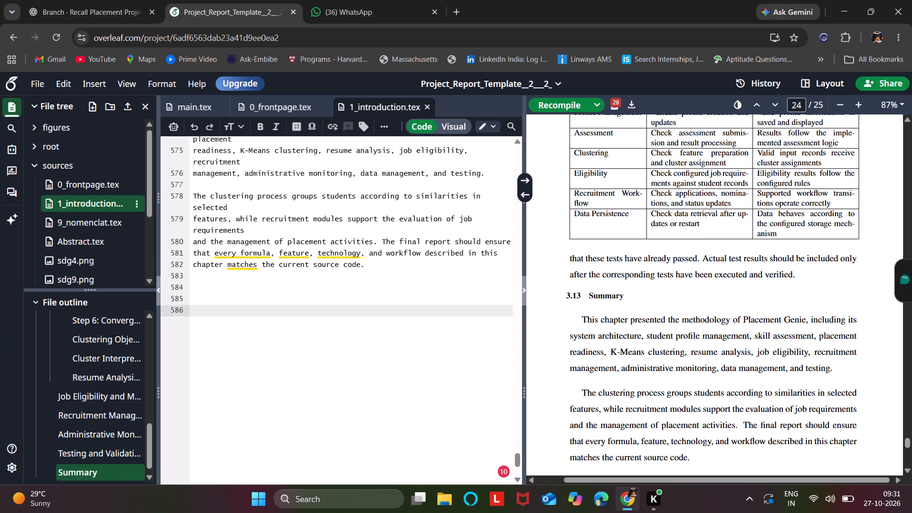
Delete the entire Summary section, heading and both paragraphs, from the end of the Methodology chapter's LaTeX source.
{"action": "scroll", "coordinate": [661, 316], "scroll_direction": "down", "scroll_amount": 4}
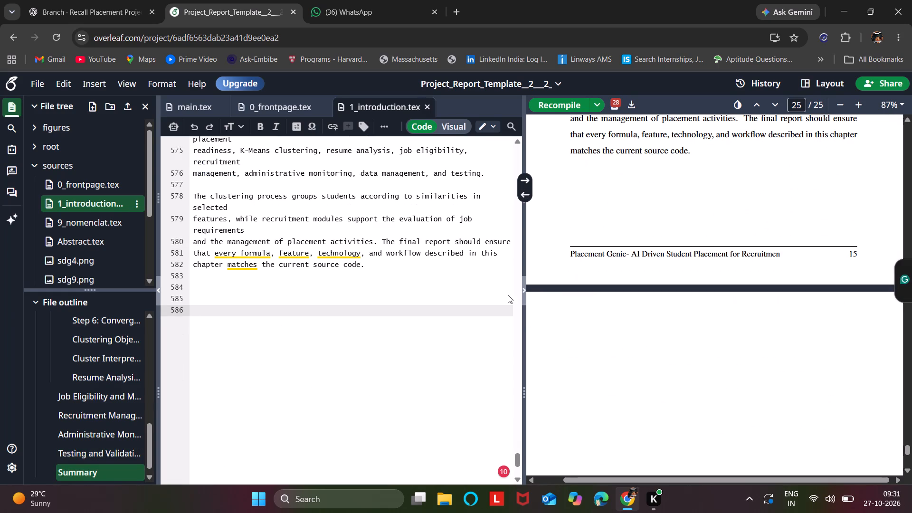
{"action": "left_click_drag", "start_coordinate": [266, 303], "coordinate": [171, 162]}
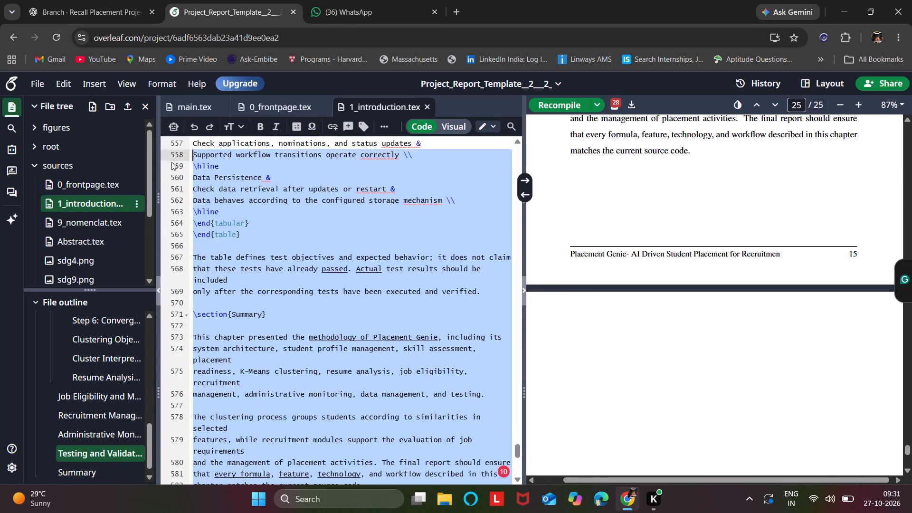
{"action": "left_click_drag", "start_coordinate": [171, 162], "coordinate": [183, 318]}
{"action": "key", "text": "BackSpace"}
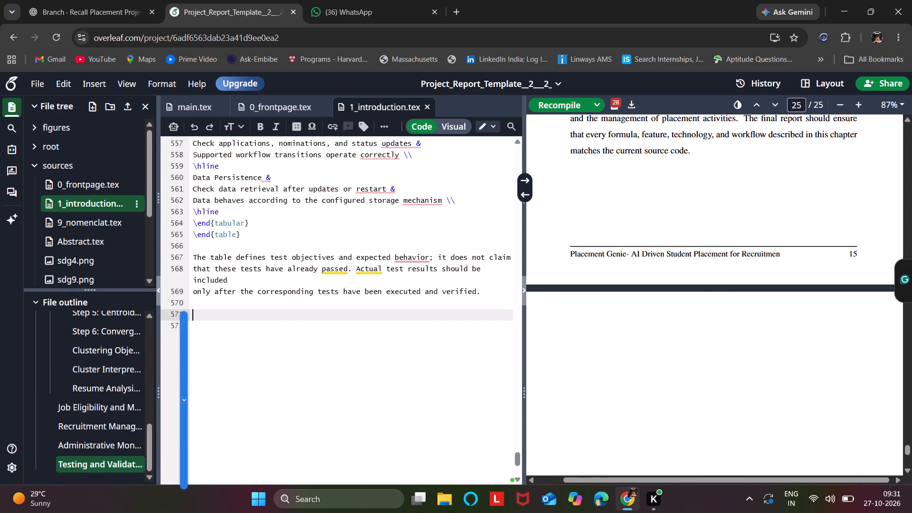
{"action": "scroll", "coordinate": [281, 223], "scroll_direction": "up", "scroll_amount": 5}
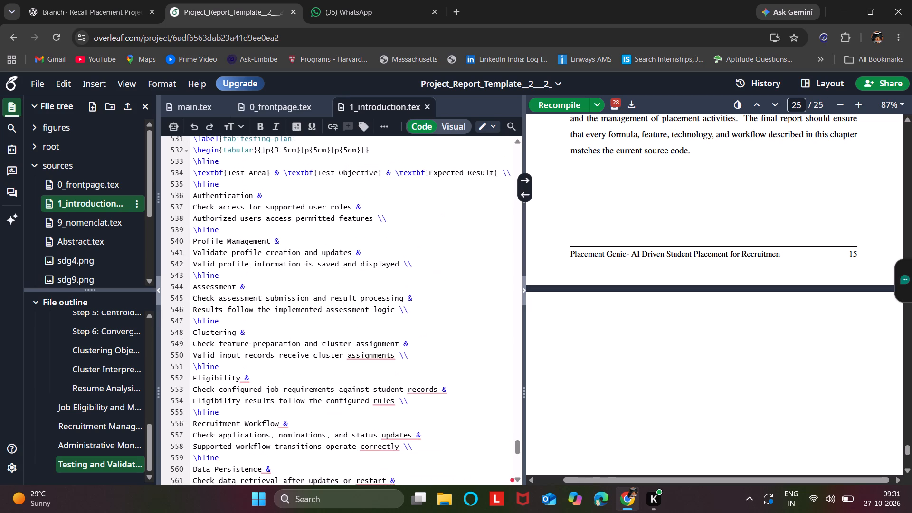
{"action": "scroll", "coordinate": [281, 223], "scroll_direction": "up", "scroll_amount": 3}
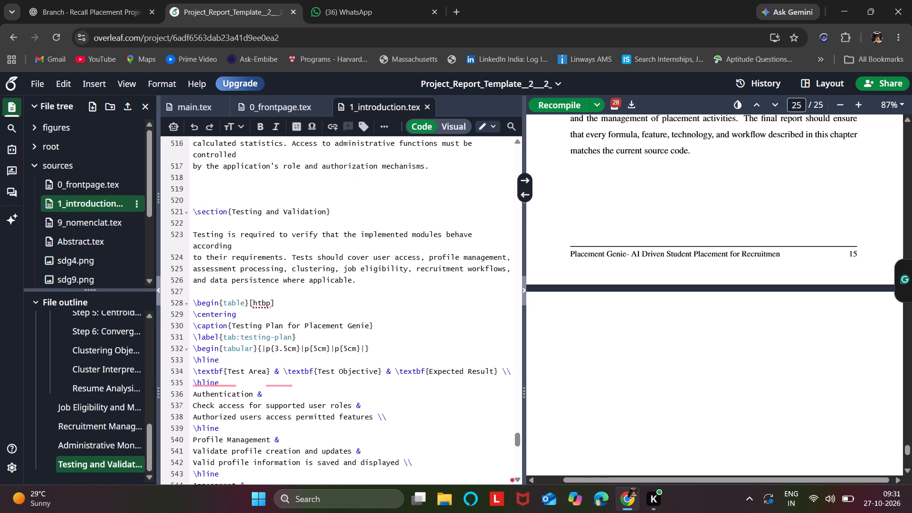
{"action": "scroll", "coordinate": [277, 230], "scroll_direction": "up", "scroll_amount": 1}
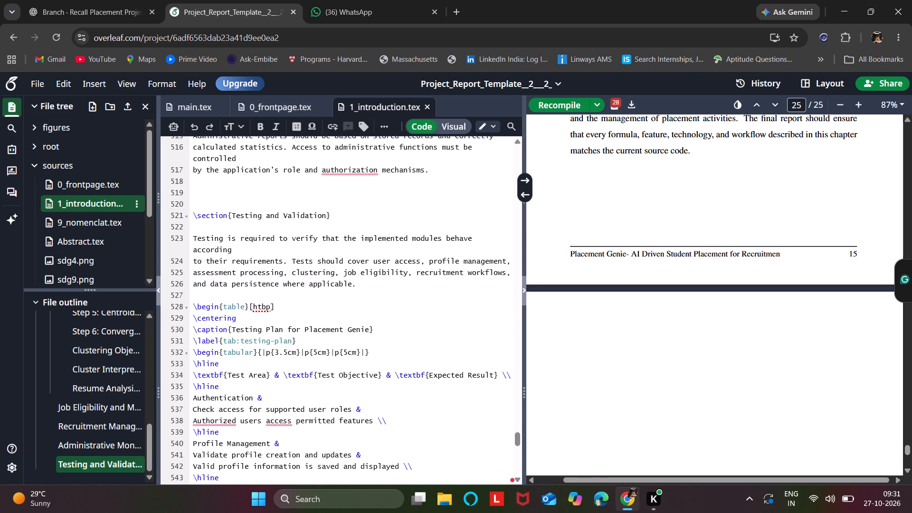
{"action": "left_click_drag", "start_coordinate": [195, 210], "coordinate": [342, 426]}
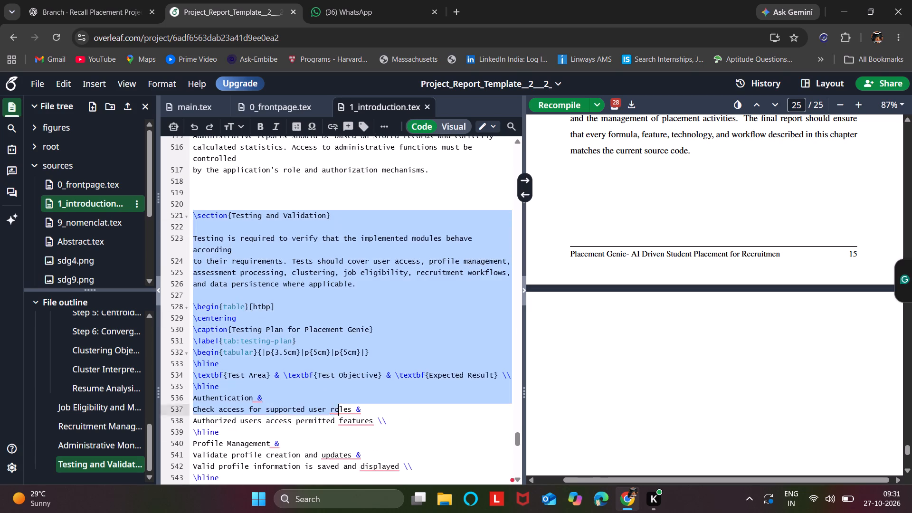
{"action": "left_click_drag", "start_coordinate": [342, 426], "coordinate": [361, 455]}
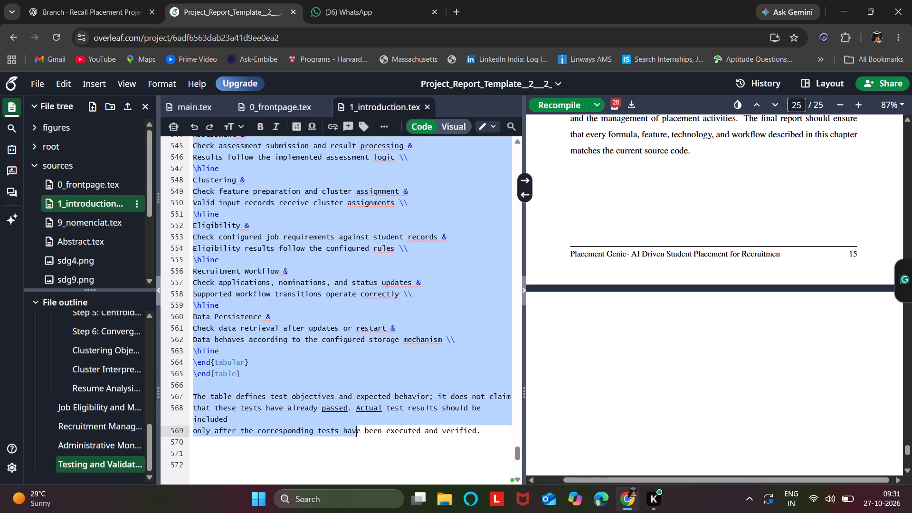
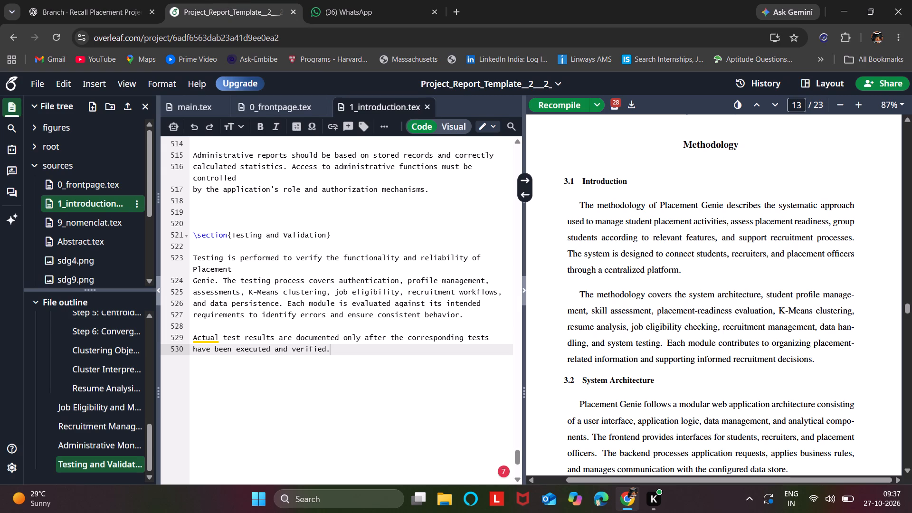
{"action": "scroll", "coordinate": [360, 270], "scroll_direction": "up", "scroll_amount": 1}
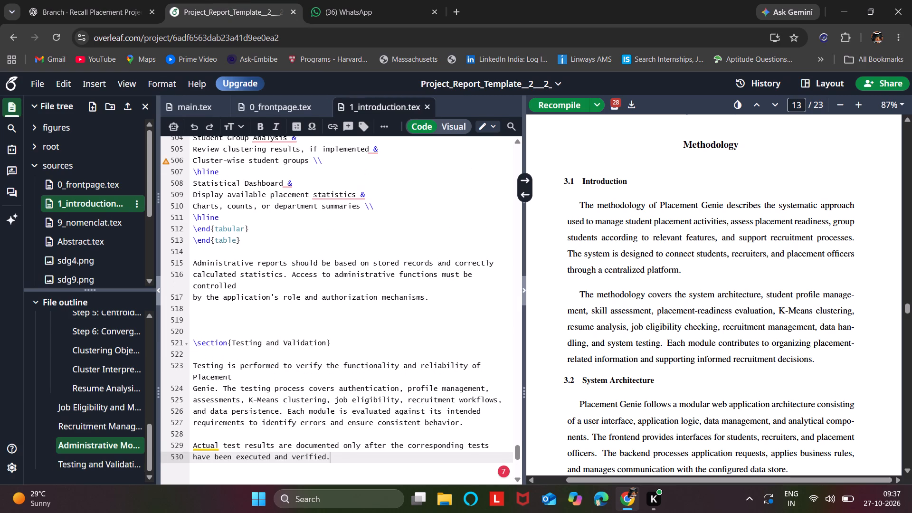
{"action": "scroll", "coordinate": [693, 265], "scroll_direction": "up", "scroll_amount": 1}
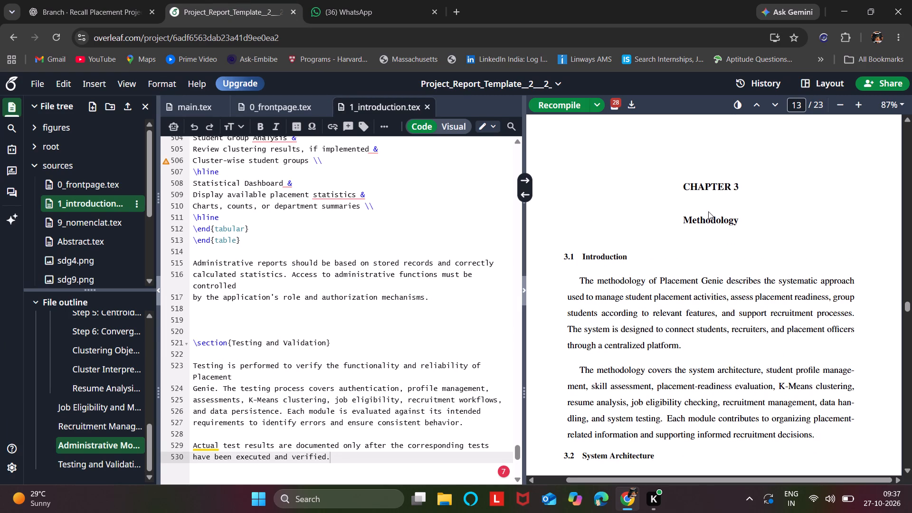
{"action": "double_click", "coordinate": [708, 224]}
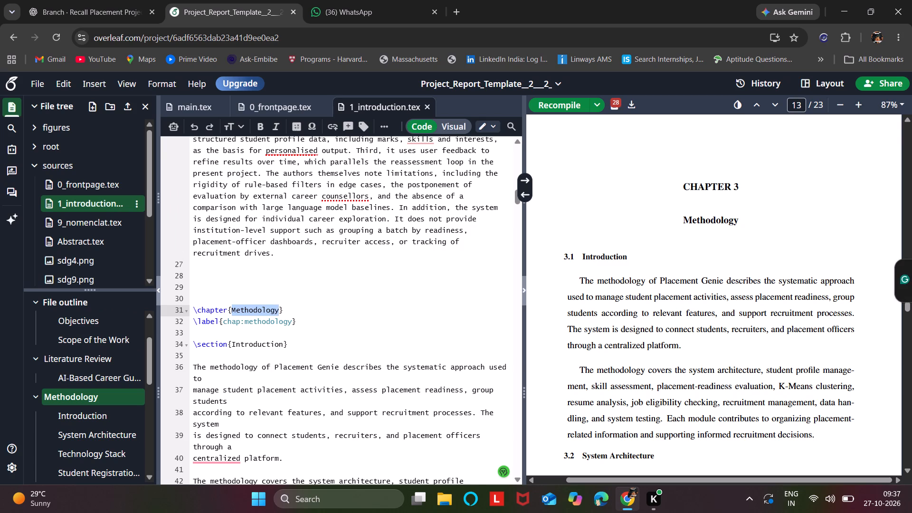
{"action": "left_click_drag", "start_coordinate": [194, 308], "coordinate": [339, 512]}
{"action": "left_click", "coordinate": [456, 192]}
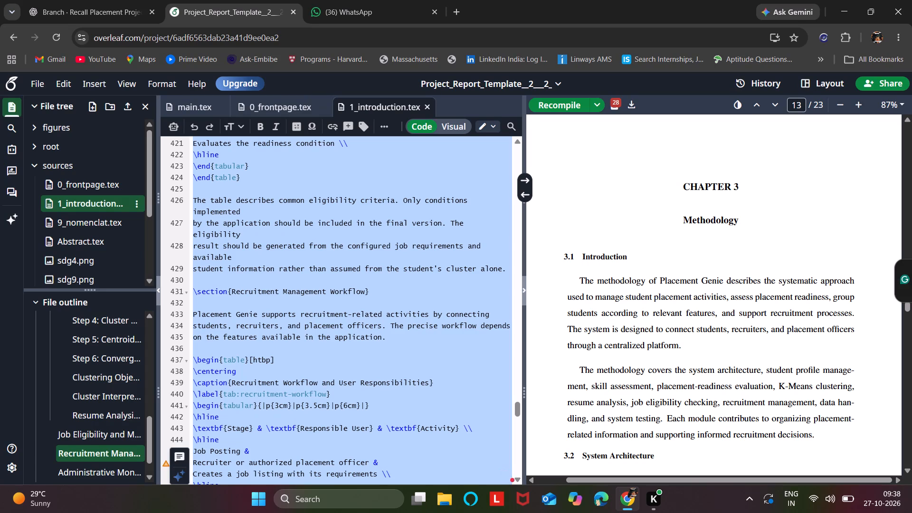
Recompile the report and download its PDF before replacing the Methodology chapter.
{"action": "left_click", "coordinate": [544, 102]}
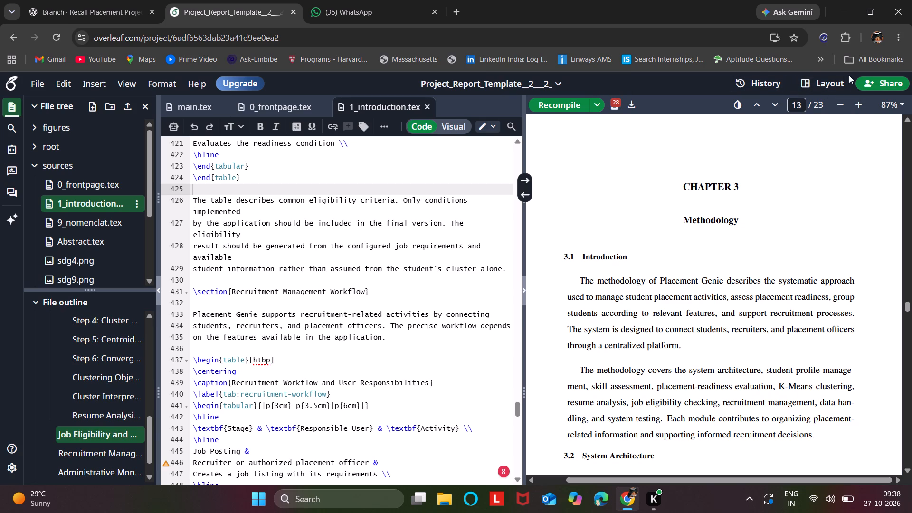
{"action": "left_click", "coordinate": [628, 102]}
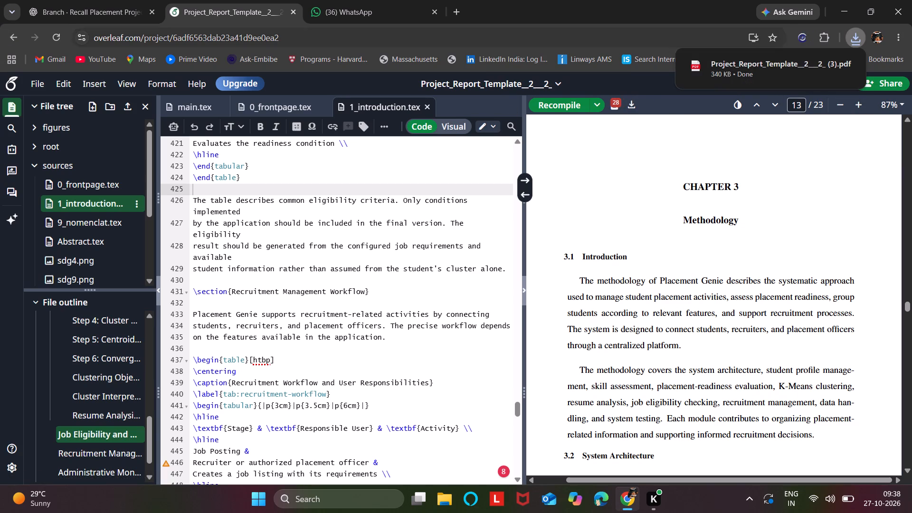
Replace the whole Methodology chapter in 1_introduction.tex, from its chapter heading to the end, with the copied LaTeX code and recompile.
{"action": "scroll", "coordinate": [392, 225], "scroll_direction": "up", "scroll_amount": 4}
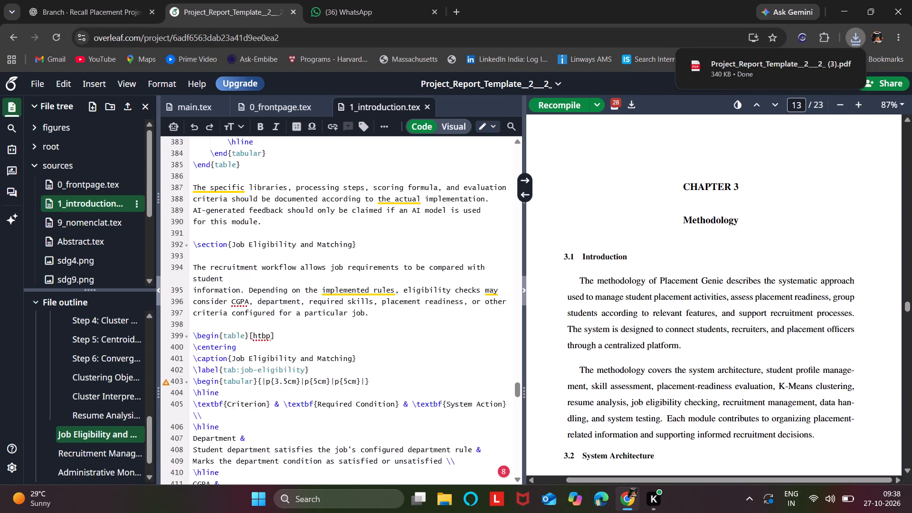
{"action": "scroll", "coordinate": [392, 225], "scroll_direction": "up", "scroll_amount": 14}
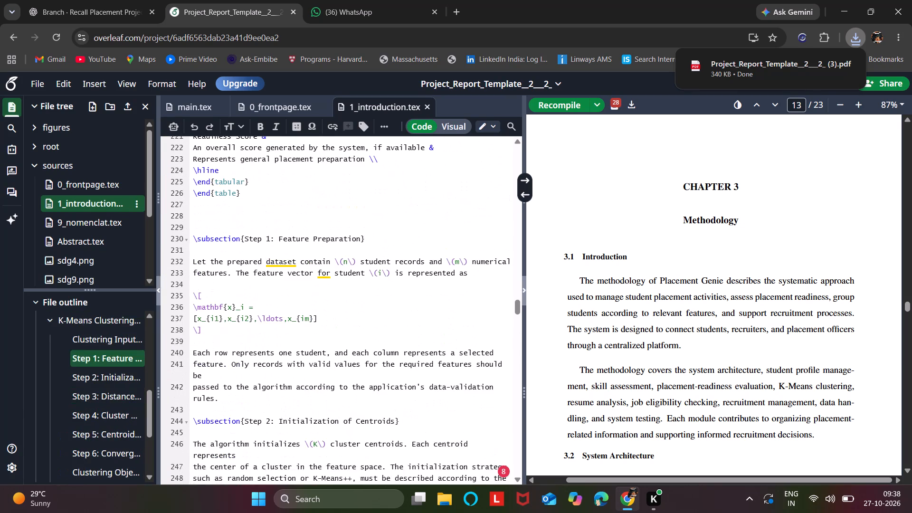
{"action": "scroll", "coordinate": [392, 225], "scroll_direction": "down", "scroll_amount": 5}
{"action": "scroll", "coordinate": [392, 225], "scroll_direction": "up", "scroll_amount": 6}
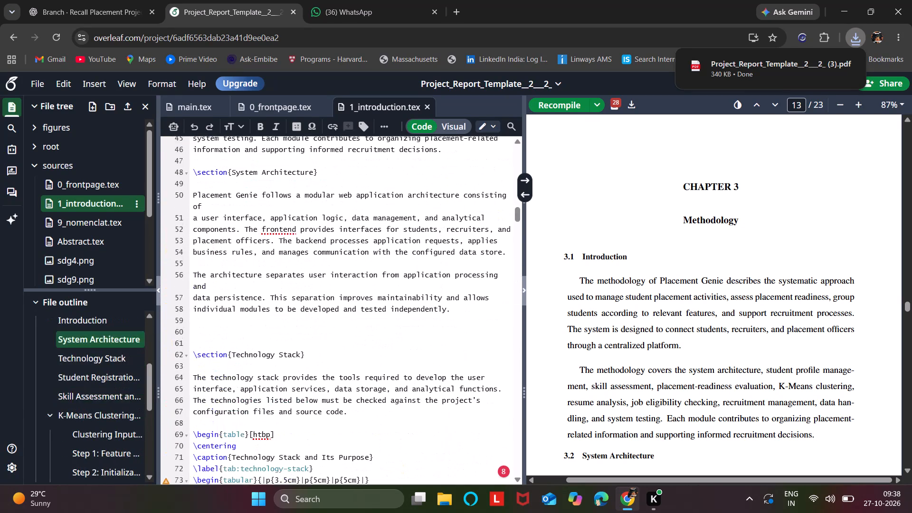
{"action": "scroll", "coordinate": [392, 225], "scroll_direction": "up", "scroll_amount": 5}
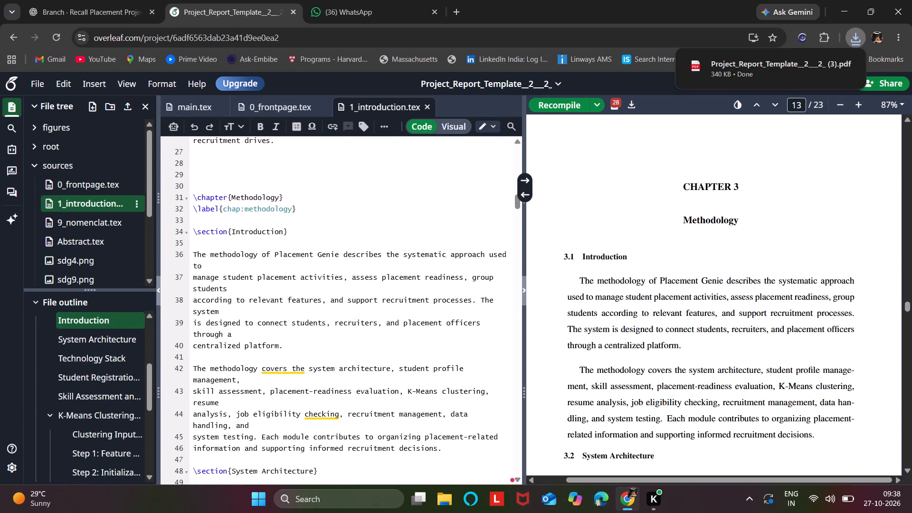
{"action": "left_click_drag", "start_coordinate": [192, 196], "coordinate": [304, 512]}
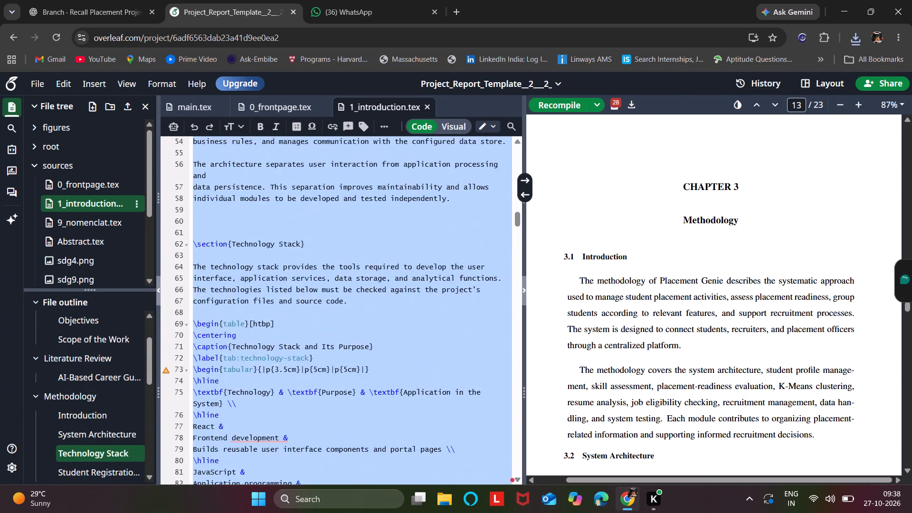
{"action": "left_click_drag", "start_coordinate": [304, 512], "coordinate": [302, 512]}
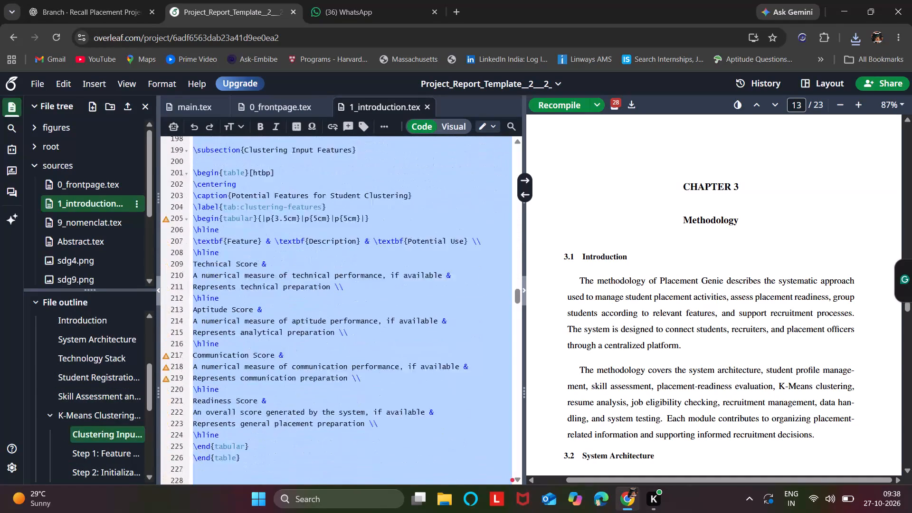
{"action": "left_click_drag", "start_coordinate": [302, 512], "coordinate": [300, 512]}
{"action": "key", "text": "BackSpace"}
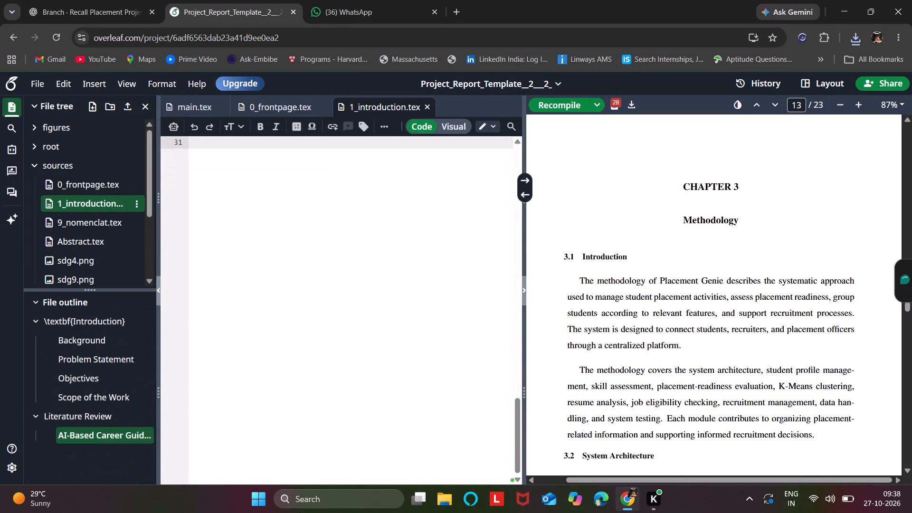
{"action": "key", "text": "ctrl+v"}
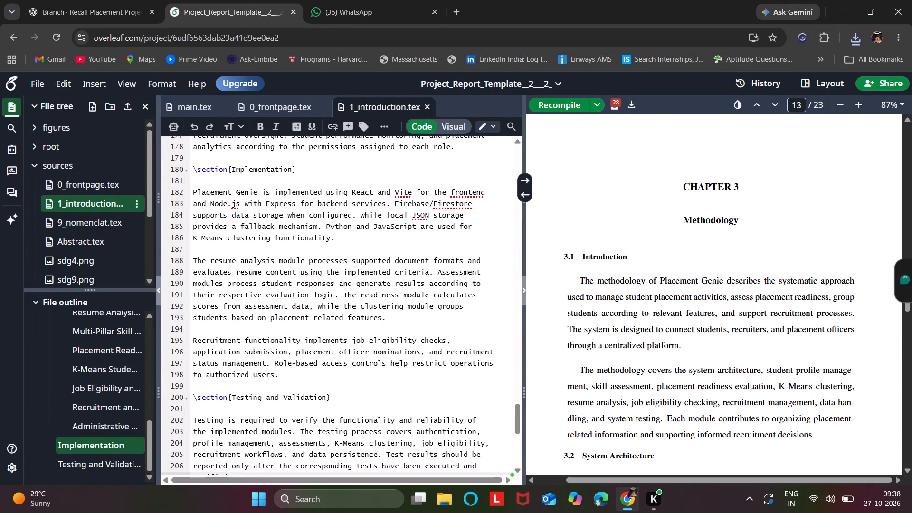
{"action": "left_click", "coordinate": [561, 99]}
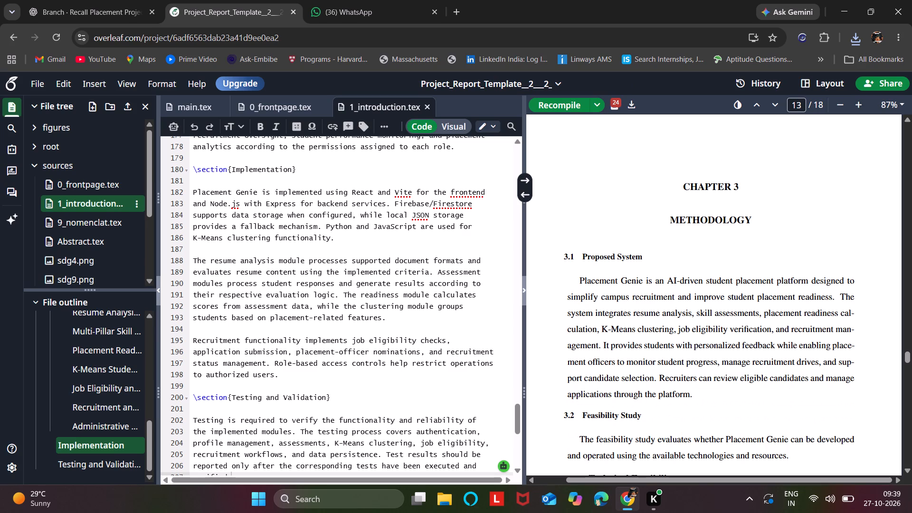
Review the compiled Methodology chapter in the PDF preview, from Proposed System through Testing and Validation.
{"action": "scroll", "coordinate": [747, 298], "scroll_direction": "down", "scroll_amount": 2}
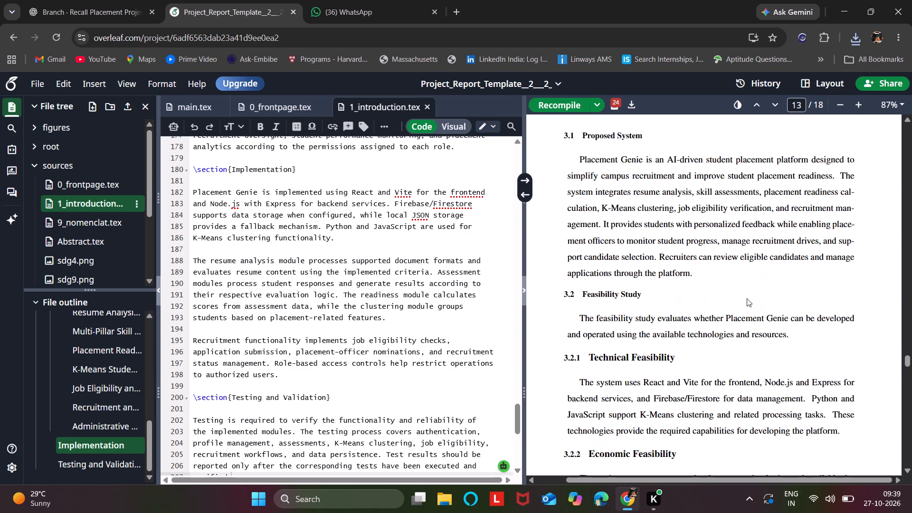
{"action": "scroll", "coordinate": [747, 298], "scroll_direction": "down", "scroll_amount": 5}
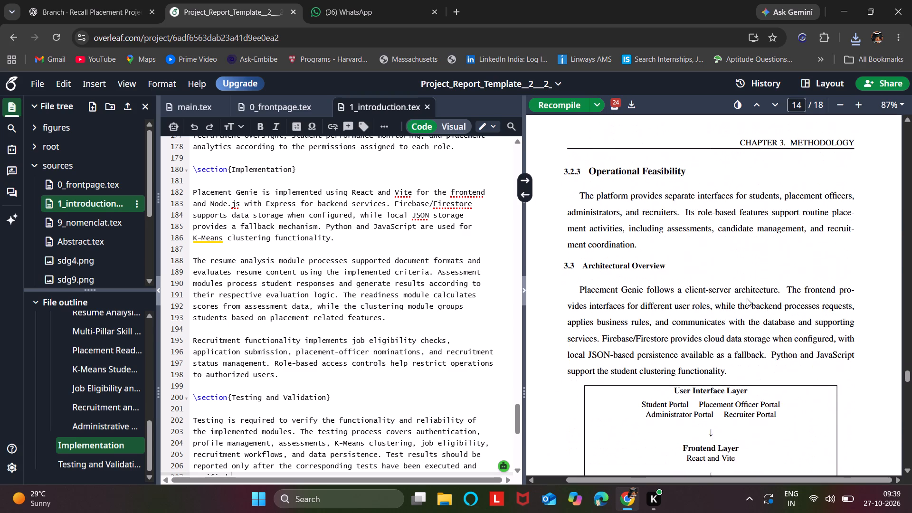
{"action": "scroll", "coordinate": [747, 298], "scroll_direction": "down", "scroll_amount": 4}
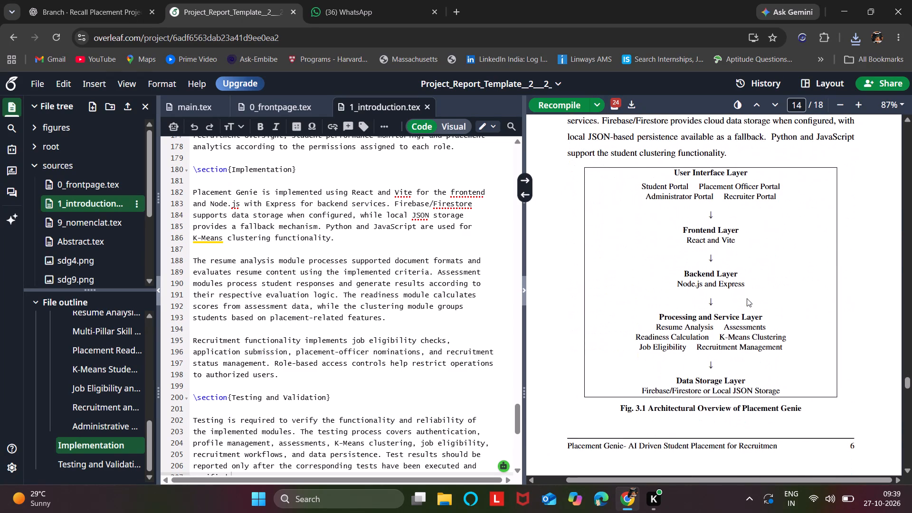
{"action": "scroll", "coordinate": [747, 298], "scroll_direction": "down", "scroll_amount": 6}
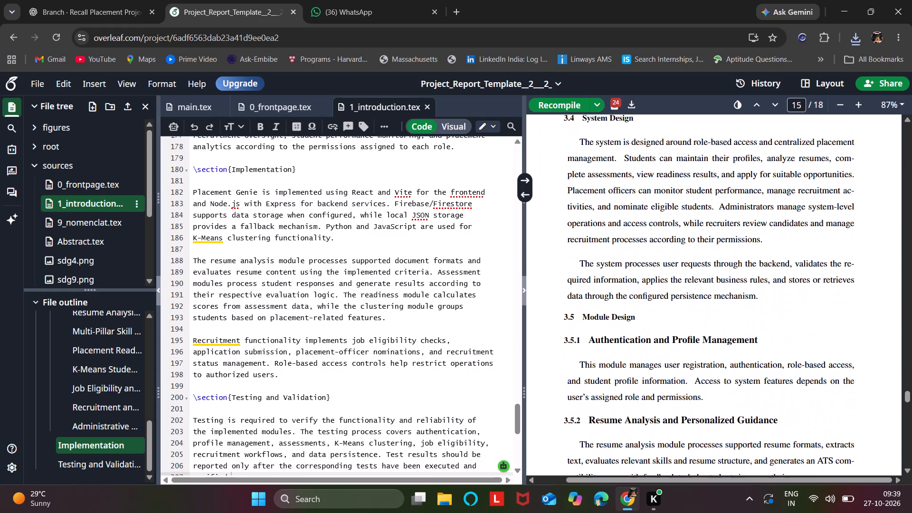
{"action": "scroll", "coordinate": [747, 298], "scroll_direction": "down", "scroll_amount": 3}
{"action": "scroll", "coordinate": [747, 298], "scroll_direction": "up", "scroll_amount": 1}
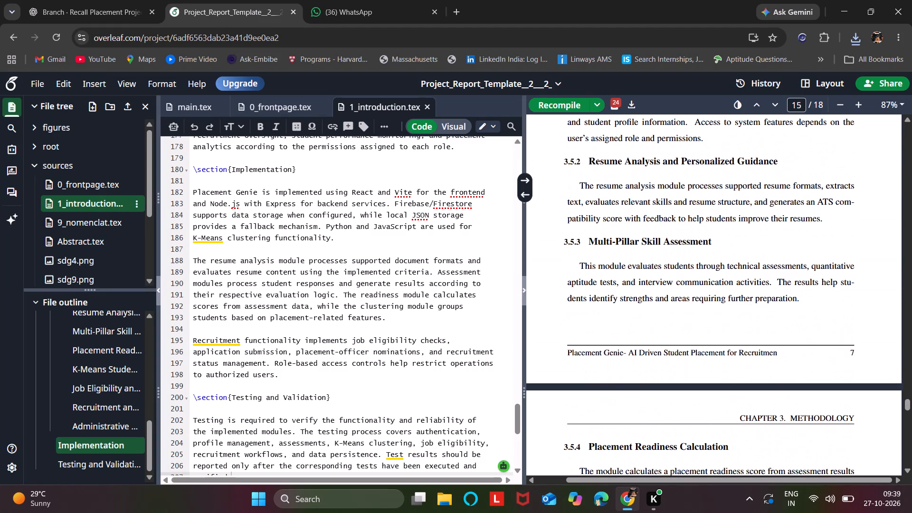
{"action": "scroll", "coordinate": [747, 298], "scroll_direction": "down", "scroll_amount": 7}
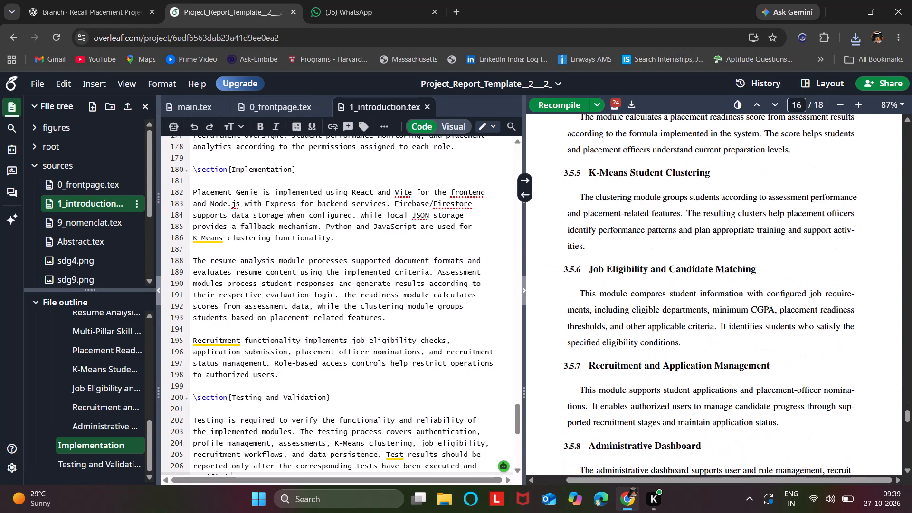
{"action": "scroll", "coordinate": [747, 298], "scroll_direction": "down", "scroll_amount": 7}
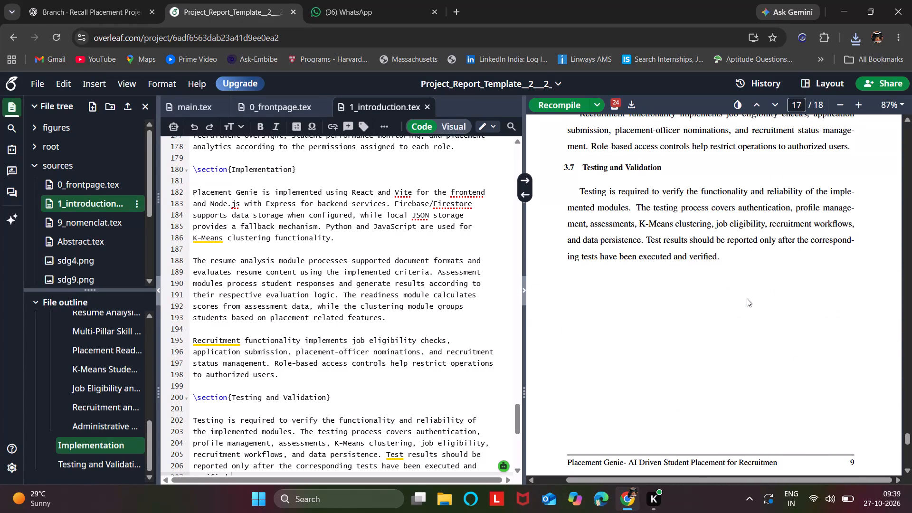
{"action": "scroll", "coordinate": [747, 298], "scroll_direction": "down", "scroll_amount": 9}
{"action": "scroll", "coordinate": [747, 298], "scroll_direction": "up", "scroll_amount": 7}
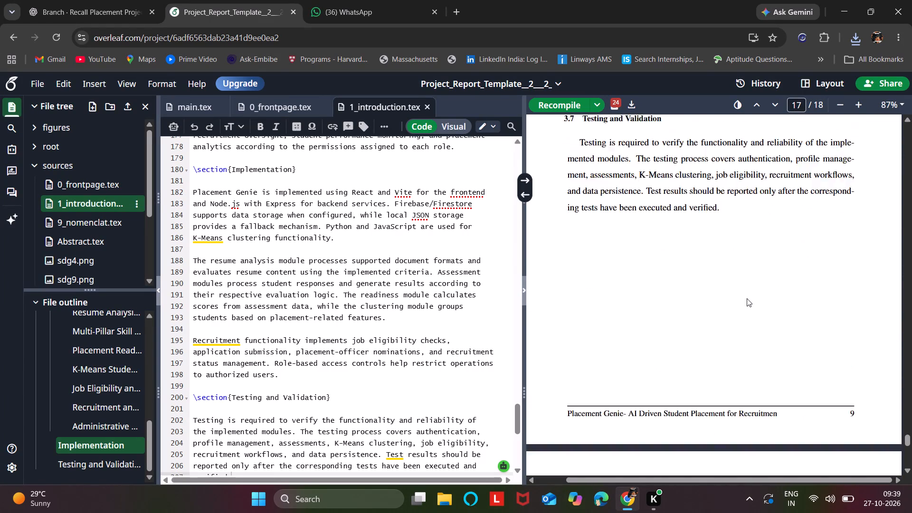
Capture a screenshot of the layered Architectural Overview of Placement Genie diagram in the PDF preview with Snipping Tool.
{"action": "scroll", "coordinate": [747, 298], "scroll_direction": "up", "scroll_amount": 9}
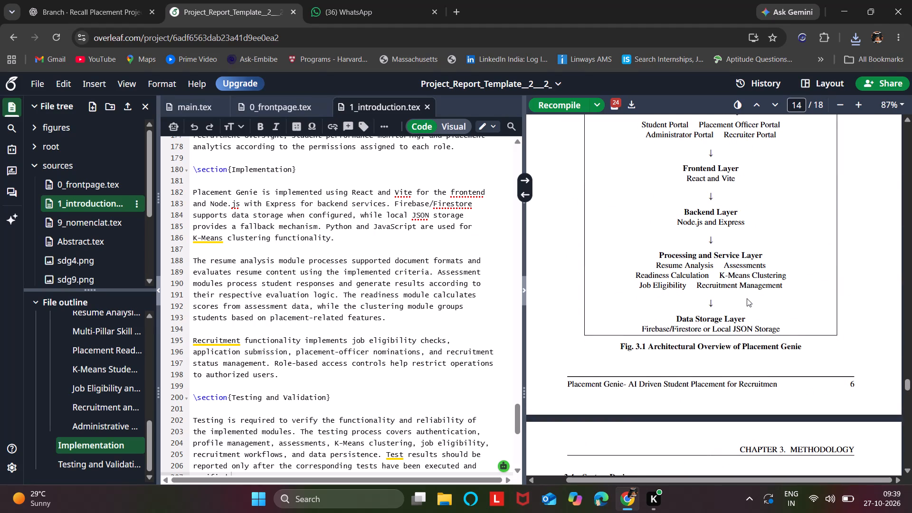
{"action": "scroll", "coordinate": [747, 298], "scroll_direction": "up", "scroll_amount": 1}
{"action": "scroll", "coordinate": [748, 340], "scroll_direction": "up", "scroll_amount": 1}
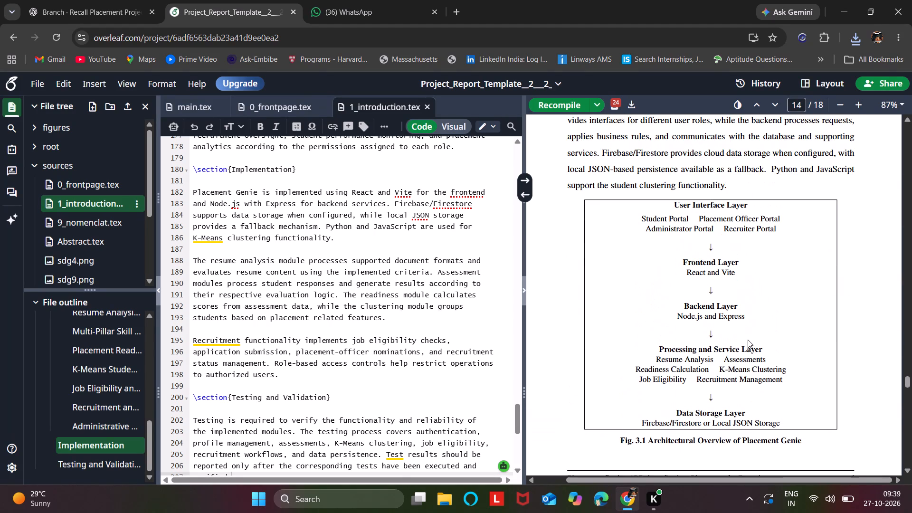
{"action": "scroll", "coordinate": [748, 340], "scroll_direction": "up", "scroll_amount": 1}
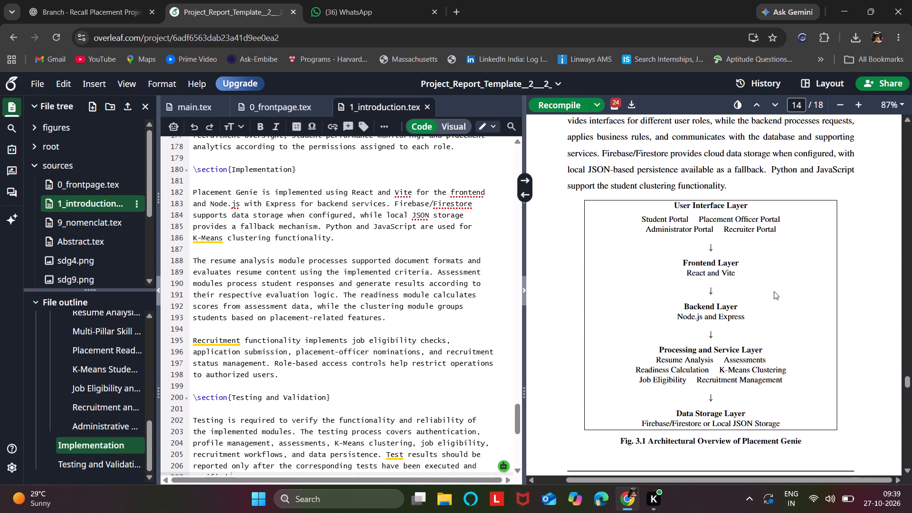
{"action": "key", "text": "Print"}
{"action": "left_click_drag", "start_coordinate": [569, 195], "coordinate": [824, 295]}
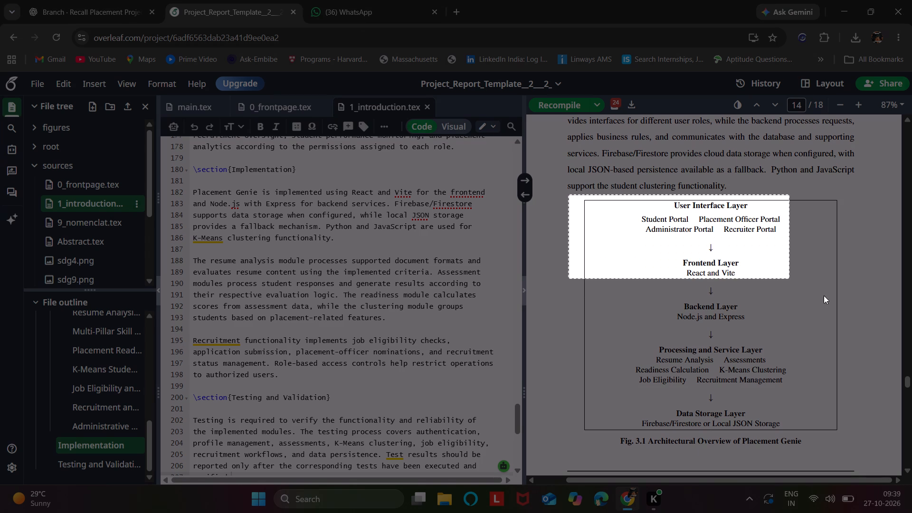
{"action": "left_click_drag", "start_coordinate": [824, 295], "coordinate": [862, 451]}
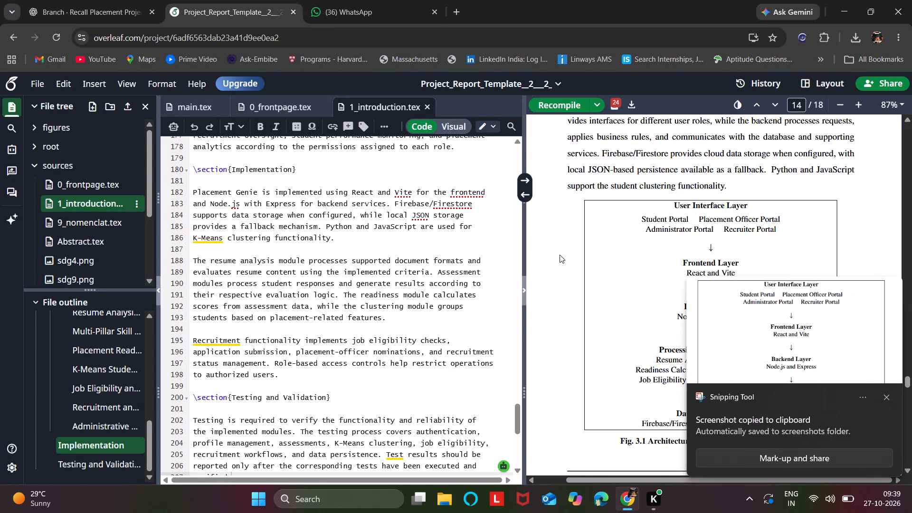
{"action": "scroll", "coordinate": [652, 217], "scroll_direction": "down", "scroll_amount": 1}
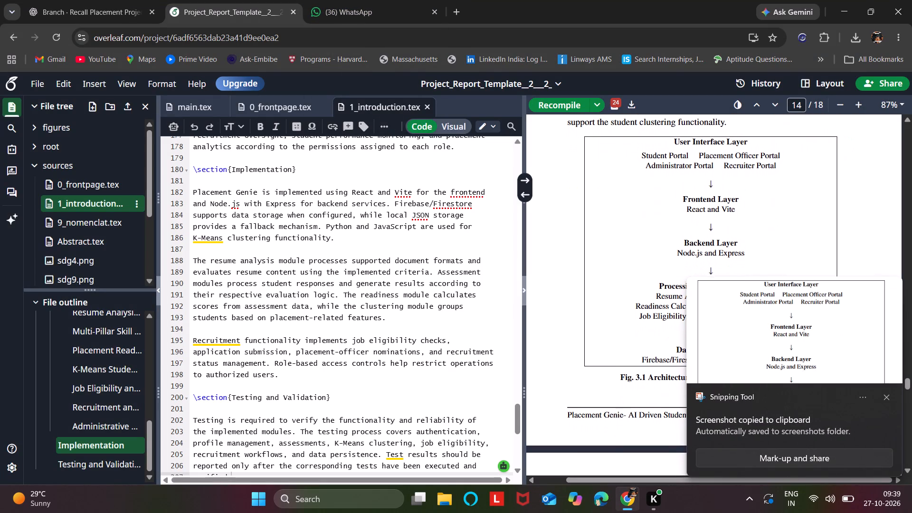
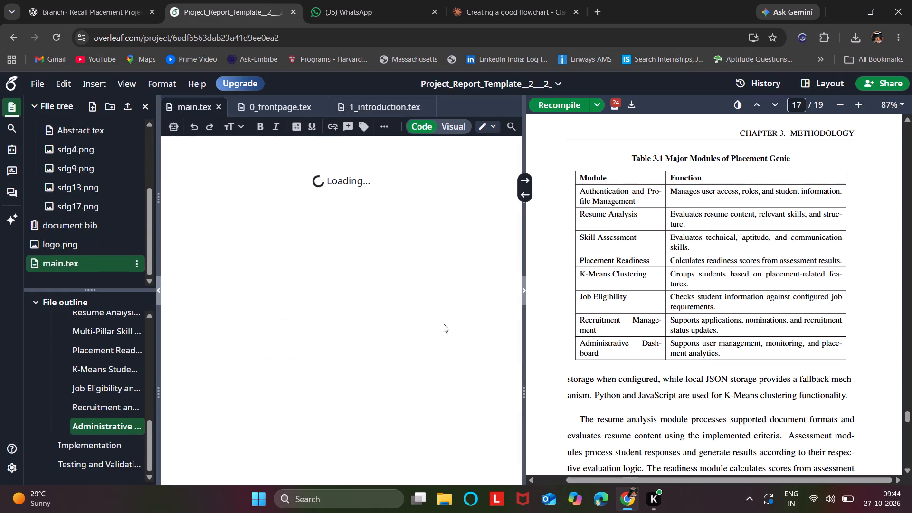
{"action": "scroll", "coordinate": [442, 370], "scroll_direction": "down", "scroll_amount": 6}
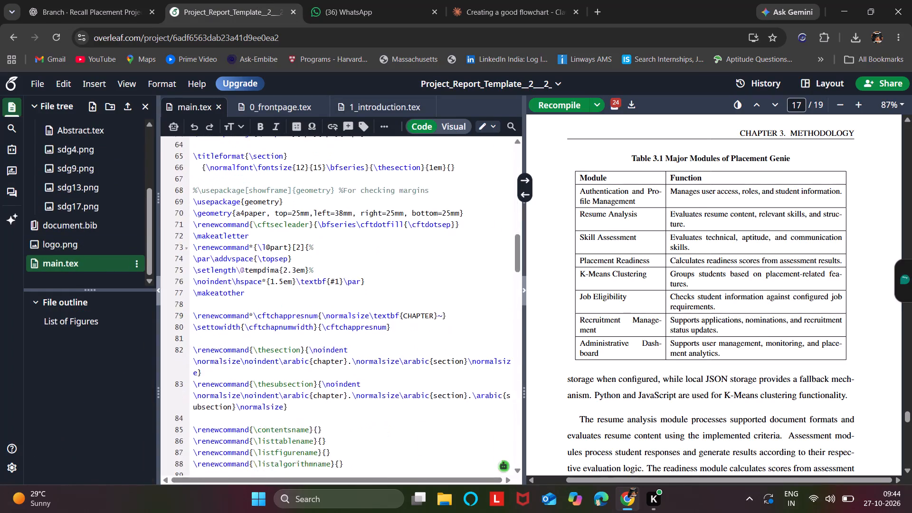
{"action": "scroll", "coordinate": [442, 370], "scroll_direction": "down", "scroll_amount": 9}
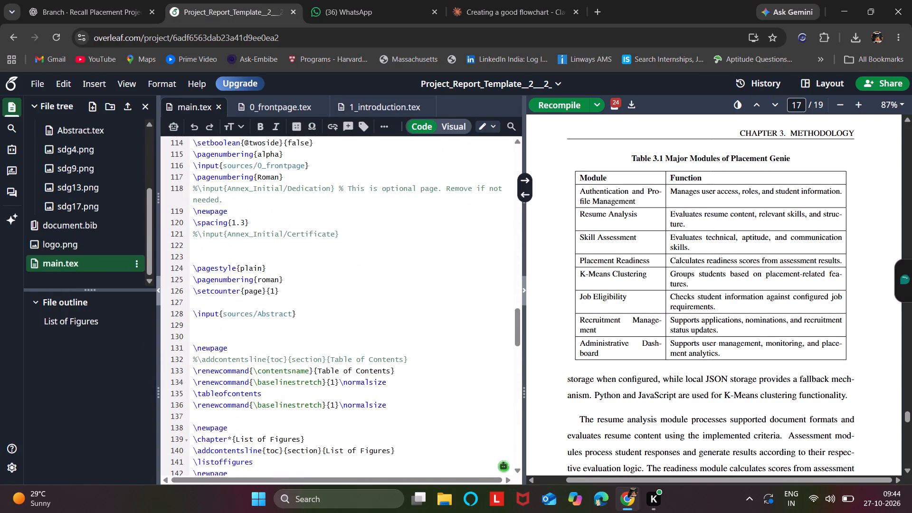
Search main.tex for "subsection" and go to the last match, just before \begin{document}.
{"action": "key", "text": "ctrl+s"}
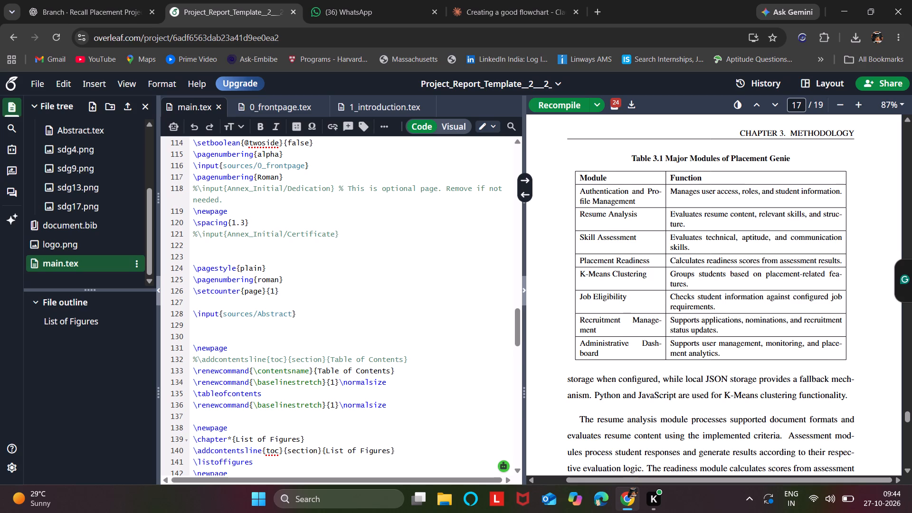
{"action": "key", "text": "ctrl+f"}
{"action": "type", "text": "sub"}
{"action": "type", "text": "section"}
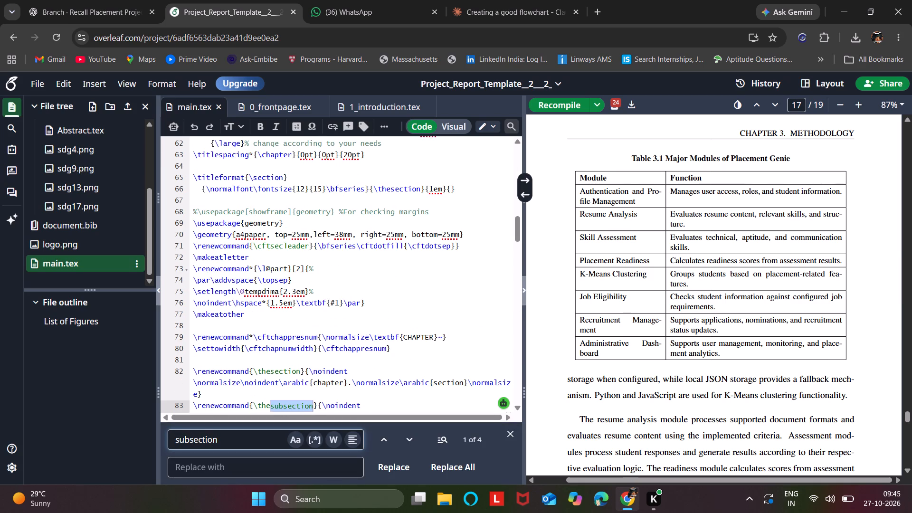
{"action": "left_click", "coordinate": [381, 441]}
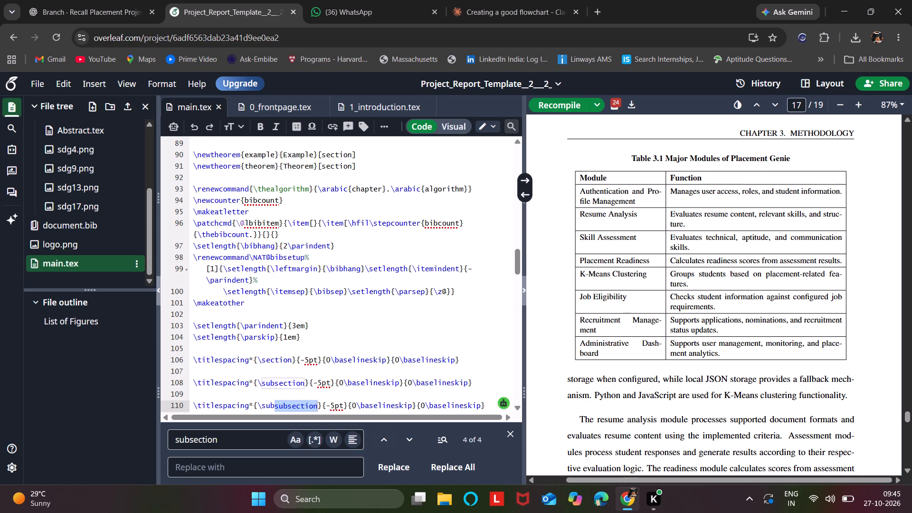
{"action": "scroll", "coordinate": [346, 343], "scroll_direction": "down", "scroll_amount": 1}
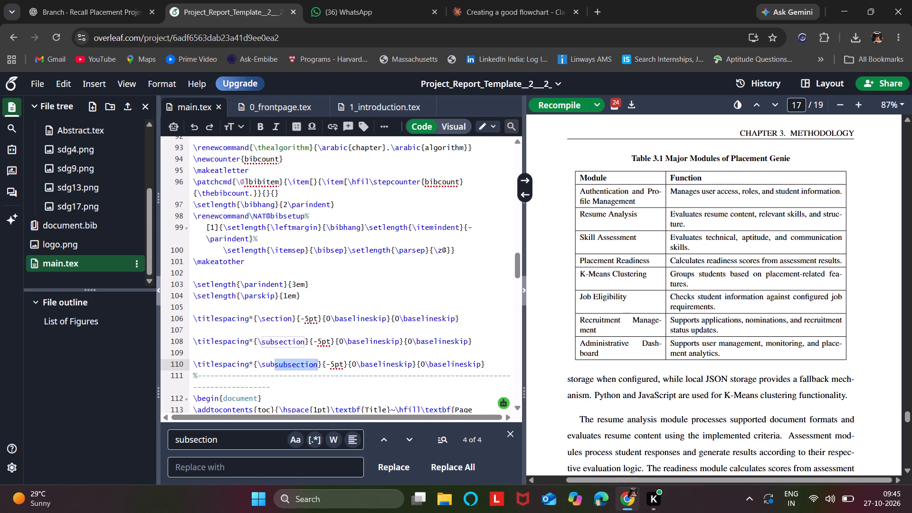
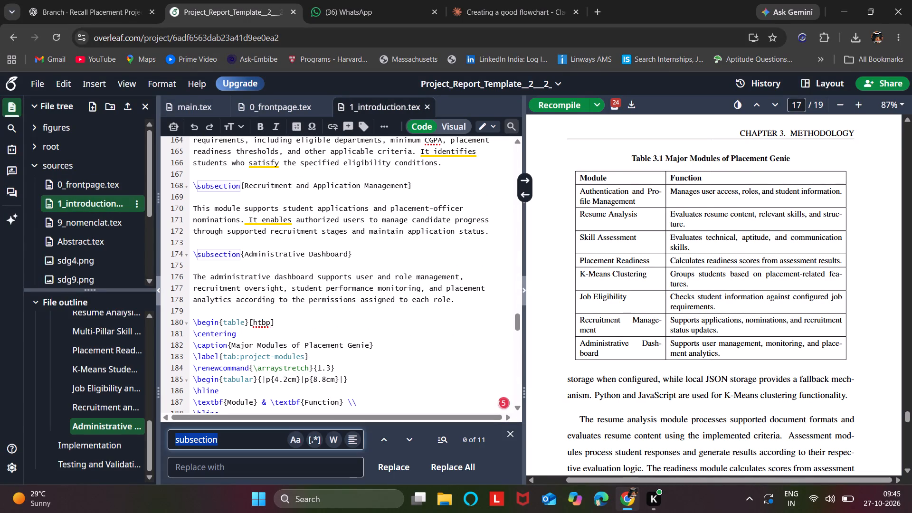
Look through the 1_introduction.tex source, from the Introduction chapter to Testing and Validation, checking the chapter, section and subsection code.
{"action": "scroll", "coordinate": [354, 279], "scroll_direction": "up", "scroll_amount": 9}
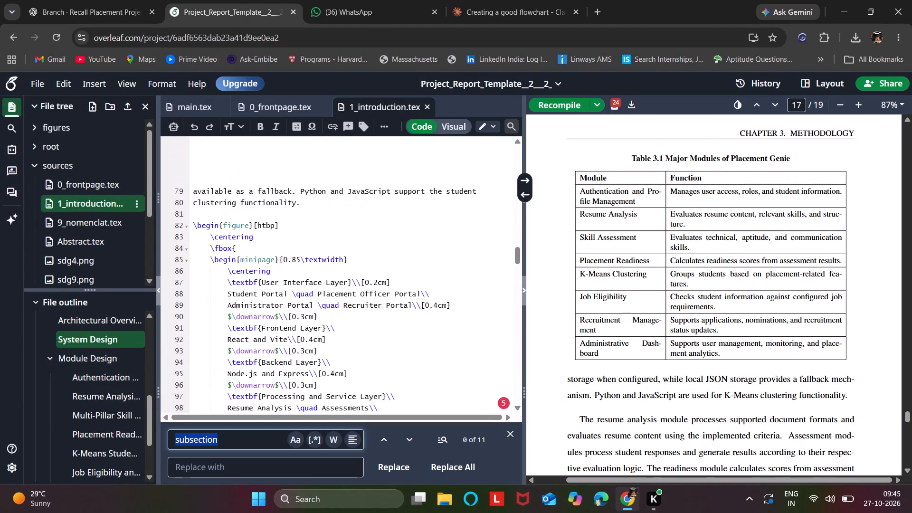
{"action": "scroll", "coordinate": [354, 279], "scroll_direction": "up", "scroll_amount": 10}
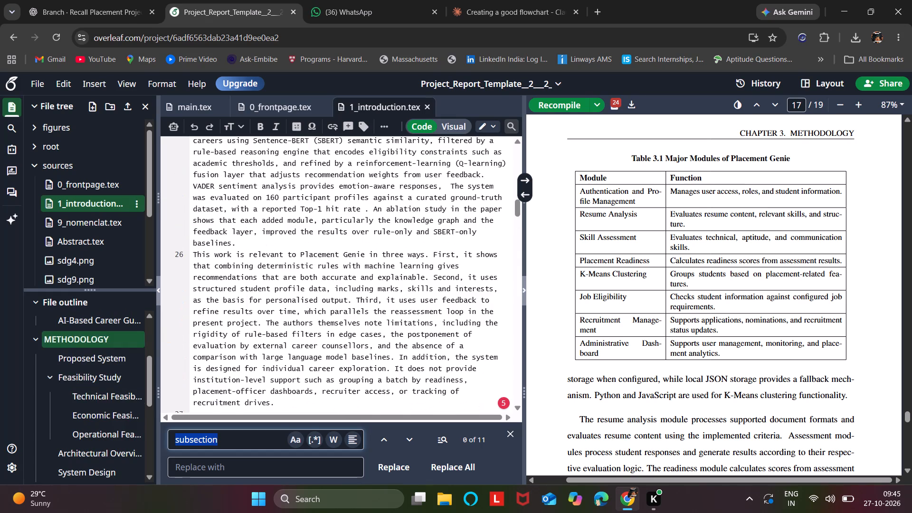
{"action": "scroll", "coordinate": [354, 279], "scroll_direction": "up", "scroll_amount": 11}
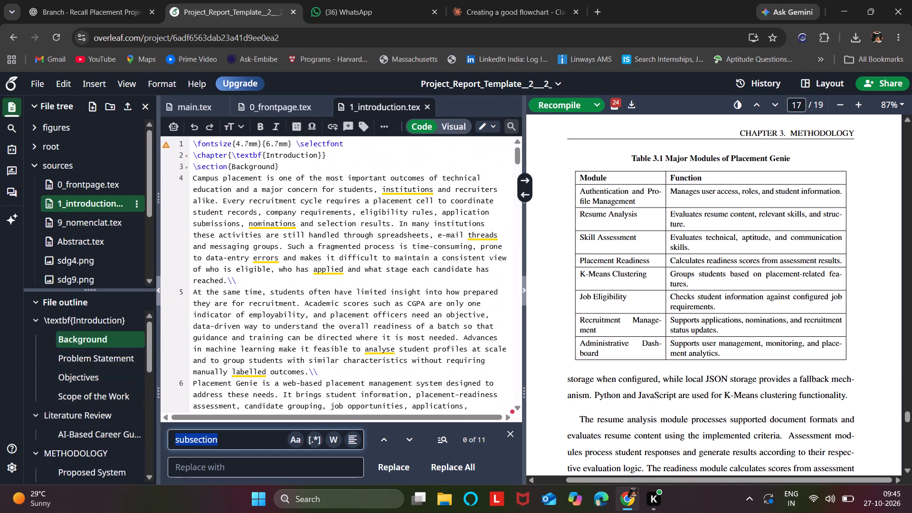
{"action": "scroll", "coordinate": [354, 279], "scroll_direction": "up", "scroll_amount": 1}
{"action": "scroll", "coordinate": [304, 182], "scroll_direction": "up", "scroll_amount": 1}
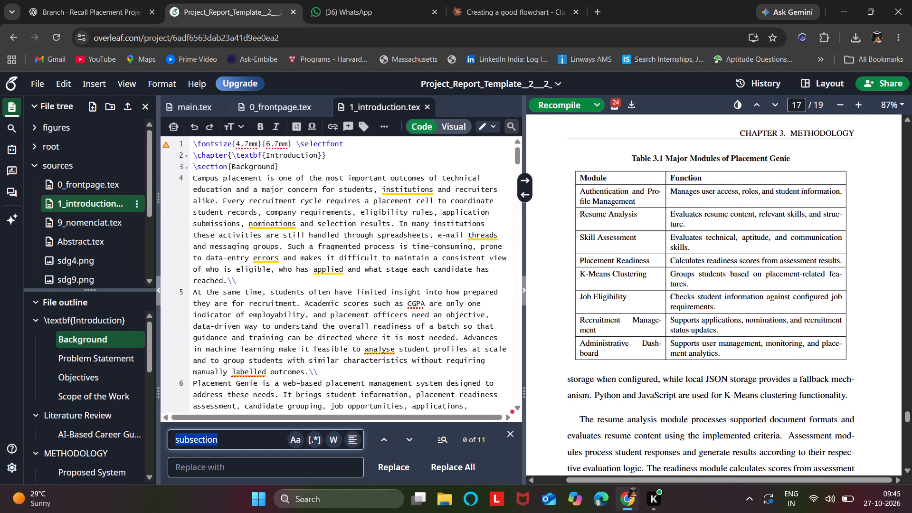
{"action": "scroll", "coordinate": [304, 182], "scroll_direction": "up", "scroll_amount": 1}
{"action": "scroll", "coordinate": [304, 182], "scroll_direction": "down", "scroll_amount": 20}
{"action": "scroll", "coordinate": [304, 182], "scroll_direction": "down", "scroll_amount": 11}
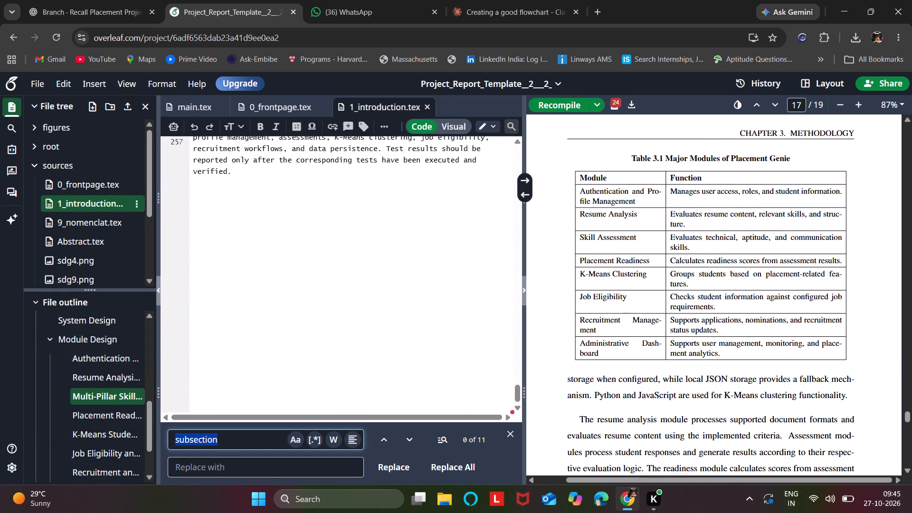
{"action": "scroll", "coordinate": [289, 193], "scroll_direction": "up", "scroll_amount": 3}
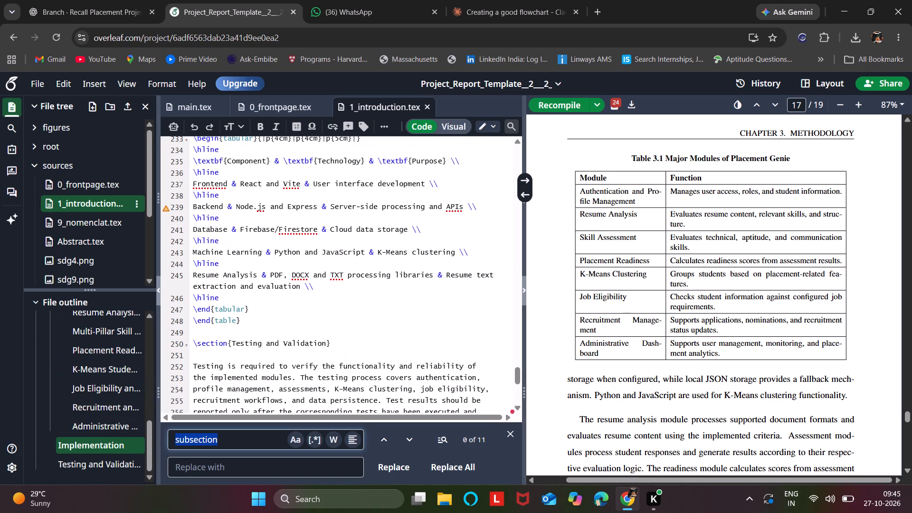
{"action": "scroll", "coordinate": [289, 193], "scroll_direction": "up", "scroll_amount": 20}
{"action": "scroll", "coordinate": [289, 193], "scroll_direction": "up", "scroll_amount": 12}
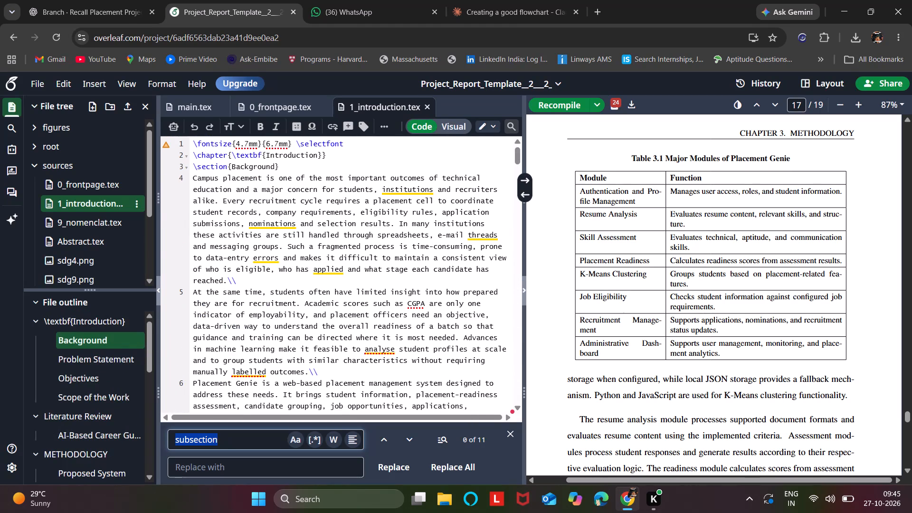
{"action": "scroll", "coordinate": [331, 277], "scroll_direction": "down", "scroll_amount": 10}
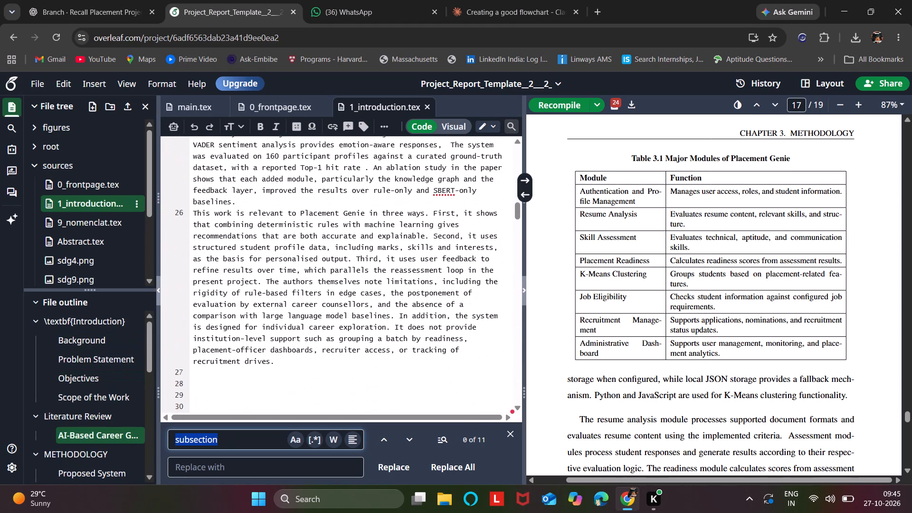
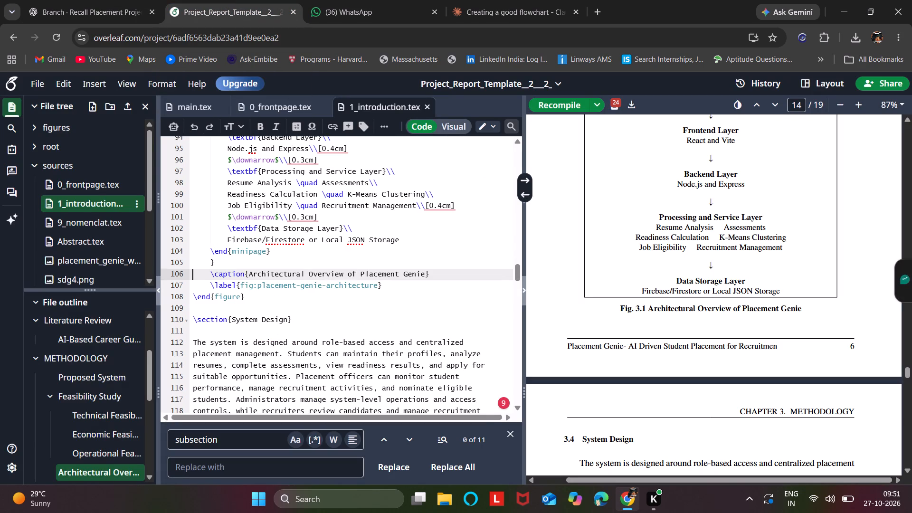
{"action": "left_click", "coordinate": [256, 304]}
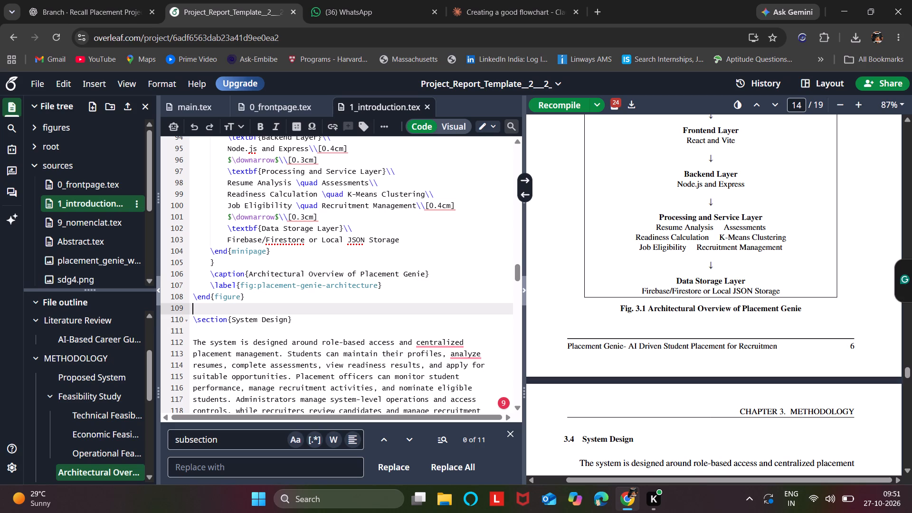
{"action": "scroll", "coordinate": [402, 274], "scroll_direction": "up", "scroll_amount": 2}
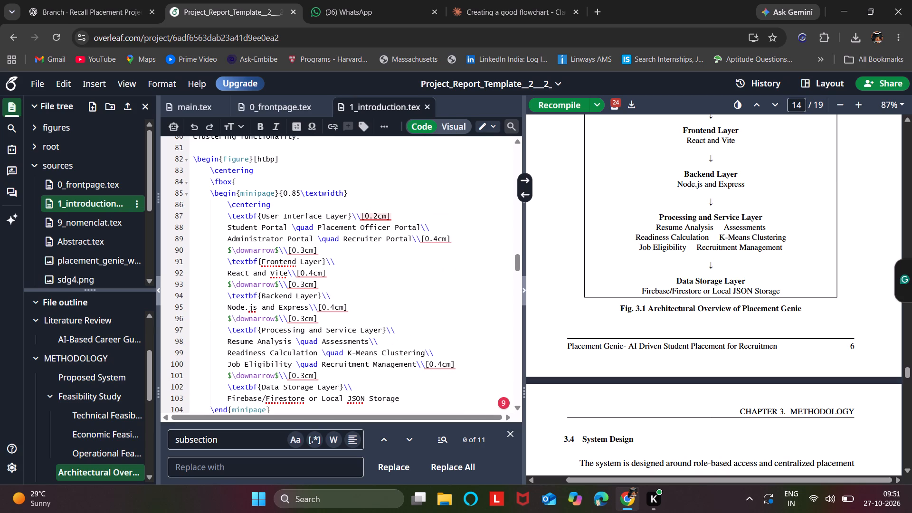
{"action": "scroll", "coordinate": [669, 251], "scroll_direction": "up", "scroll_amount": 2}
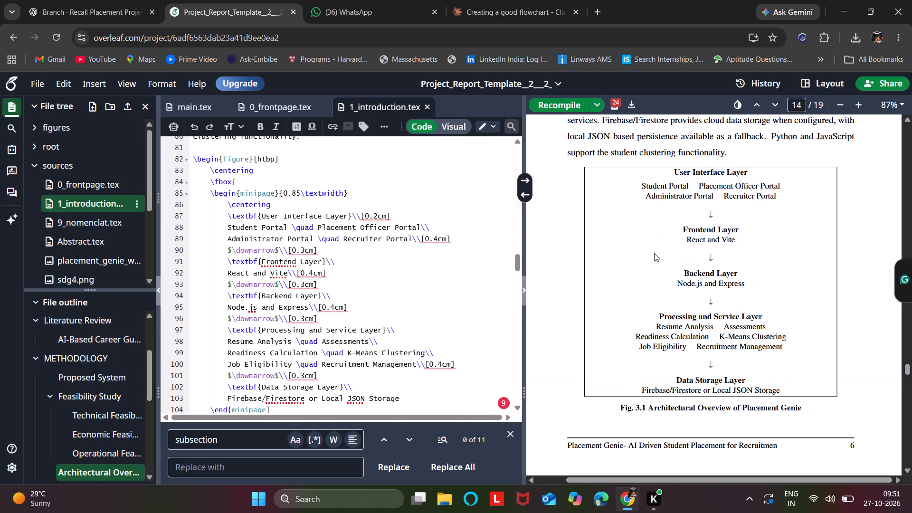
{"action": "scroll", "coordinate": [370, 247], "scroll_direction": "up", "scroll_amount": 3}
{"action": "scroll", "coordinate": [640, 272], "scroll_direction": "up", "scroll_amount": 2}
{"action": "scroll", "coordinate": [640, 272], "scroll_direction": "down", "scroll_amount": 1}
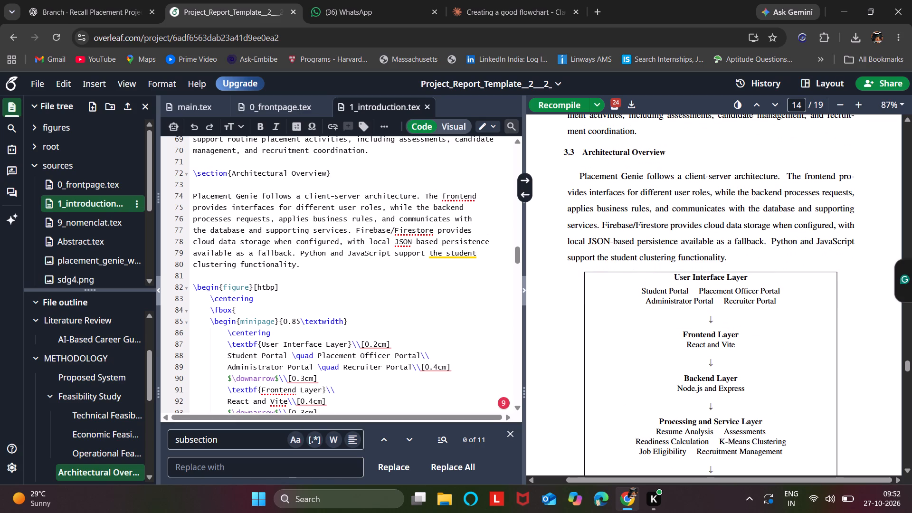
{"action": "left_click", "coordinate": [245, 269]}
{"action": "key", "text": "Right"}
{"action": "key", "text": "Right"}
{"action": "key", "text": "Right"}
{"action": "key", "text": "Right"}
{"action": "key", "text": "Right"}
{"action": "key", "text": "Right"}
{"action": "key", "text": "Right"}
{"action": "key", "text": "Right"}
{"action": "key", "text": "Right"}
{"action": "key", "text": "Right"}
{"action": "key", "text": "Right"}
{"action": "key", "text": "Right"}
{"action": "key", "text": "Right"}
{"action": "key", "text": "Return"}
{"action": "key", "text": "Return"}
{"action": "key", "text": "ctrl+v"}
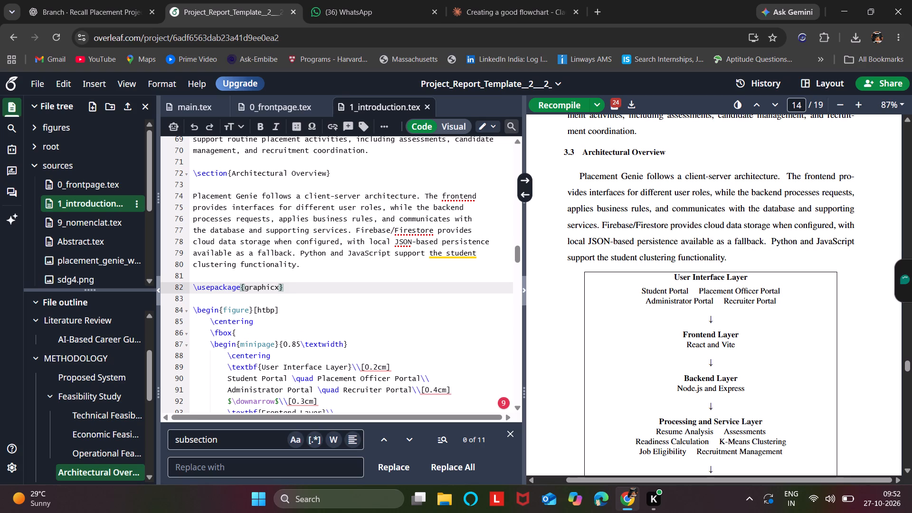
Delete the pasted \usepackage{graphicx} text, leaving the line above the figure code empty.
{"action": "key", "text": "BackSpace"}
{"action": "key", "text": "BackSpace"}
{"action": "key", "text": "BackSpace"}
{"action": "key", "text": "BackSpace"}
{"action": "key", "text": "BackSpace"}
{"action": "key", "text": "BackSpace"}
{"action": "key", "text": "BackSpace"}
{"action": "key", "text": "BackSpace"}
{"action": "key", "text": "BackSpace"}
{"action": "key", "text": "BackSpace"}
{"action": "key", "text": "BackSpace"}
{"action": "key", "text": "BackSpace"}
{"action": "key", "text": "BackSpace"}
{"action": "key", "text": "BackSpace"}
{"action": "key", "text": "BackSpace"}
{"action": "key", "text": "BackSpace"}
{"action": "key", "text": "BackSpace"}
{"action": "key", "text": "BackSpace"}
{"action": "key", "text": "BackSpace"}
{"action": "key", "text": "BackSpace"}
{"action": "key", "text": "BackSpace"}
Open 0_frontpage.tex and copy the \includegraphics line for sources/sdg4.png together with its \hspace{0.1cm}.
{"action": "scroll", "coordinate": [285, 183], "scroll_direction": "up", "scroll_amount": 3}
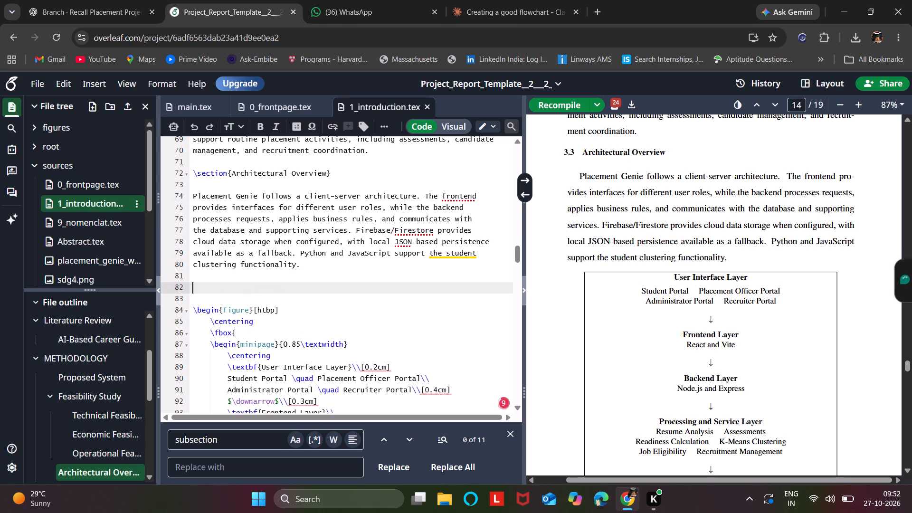
{"action": "scroll", "coordinate": [285, 183], "scroll_direction": "up", "scroll_amount": 20}
{"action": "scroll", "coordinate": [285, 183], "scroll_direction": "up", "scroll_amount": 11}
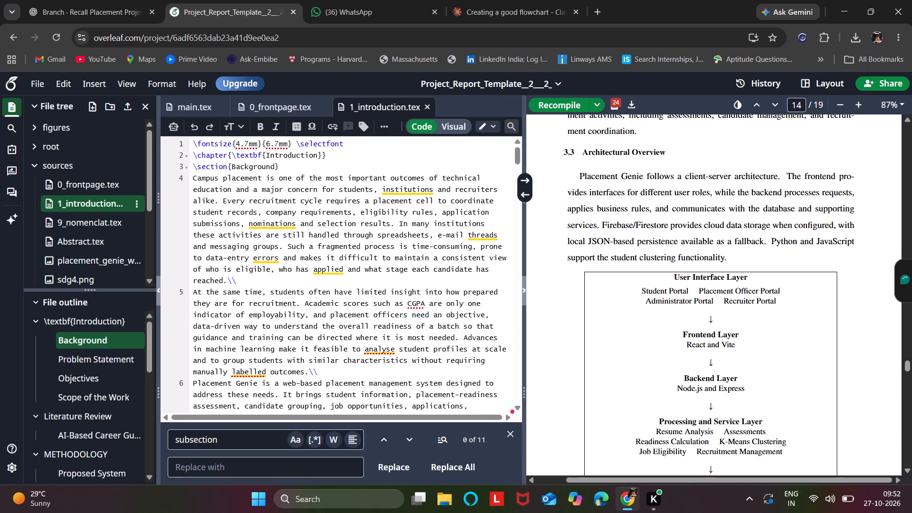
{"action": "scroll", "coordinate": [355, 228], "scroll_direction": "up", "scroll_amount": 3}
{"action": "double_click", "coordinate": [79, 188]}
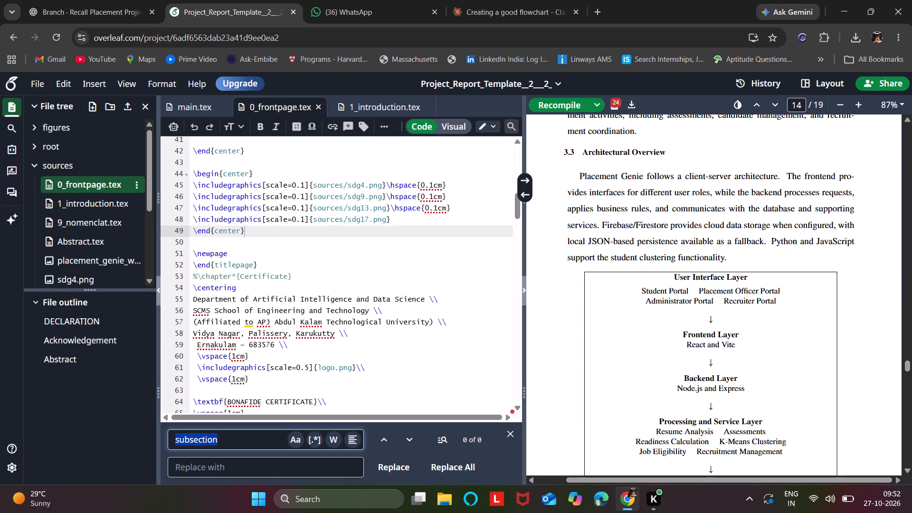
{"action": "left_click_drag", "start_coordinate": [446, 182], "coordinate": [270, 192]}
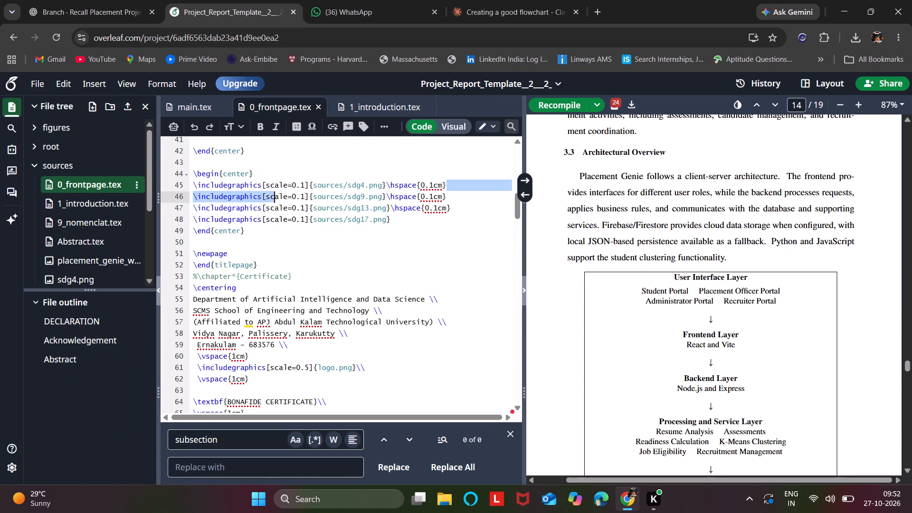
{"action": "left_click_drag", "start_coordinate": [270, 192], "coordinate": [195, 186]}
{"action": "key", "text": "ctrl+c"}
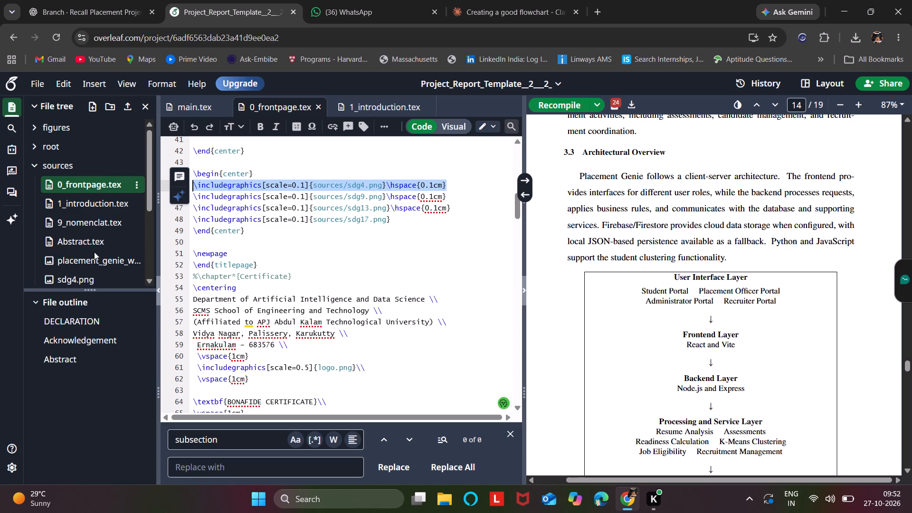
Return to 1_introduction.tex and paste the copied \includegraphics line on the empty line above the Fig. 3.1 code.
{"action": "left_click", "coordinate": [85, 210]}
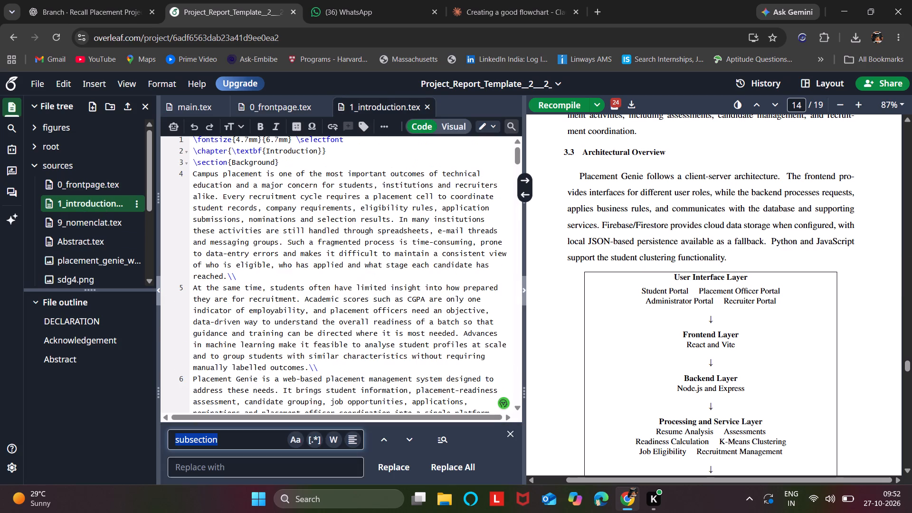
{"action": "scroll", "coordinate": [416, 318], "scroll_direction": "down", "scroll_amount": 8}
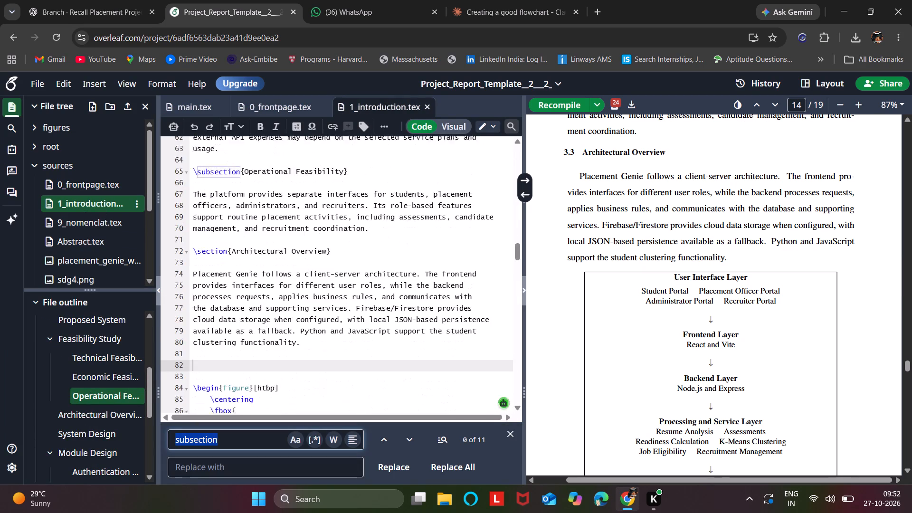
{"action": "scroll", "coordinate": [416, 318], "scroll_direction": "down", "scroll_amount": 3}
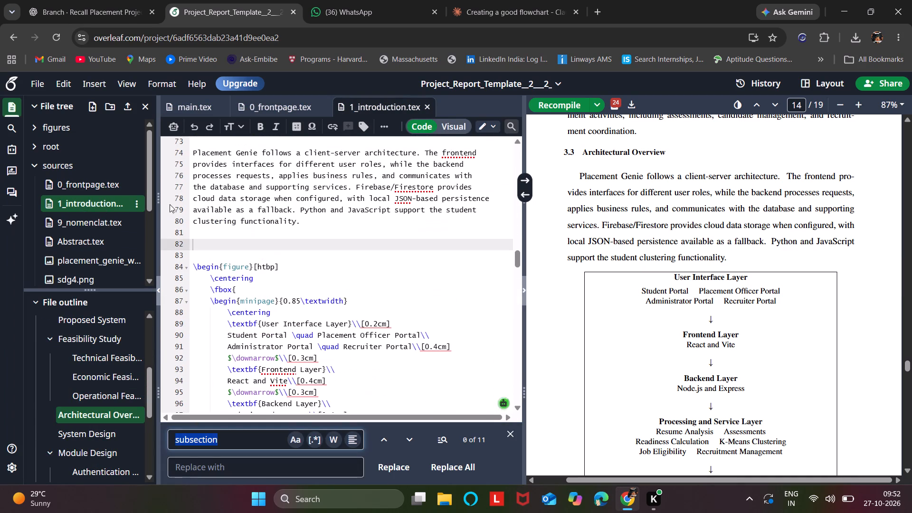
{"action": "left_click", "coordinate": [202, 242]}
{"action": "key", "text": "ctrl+v"}
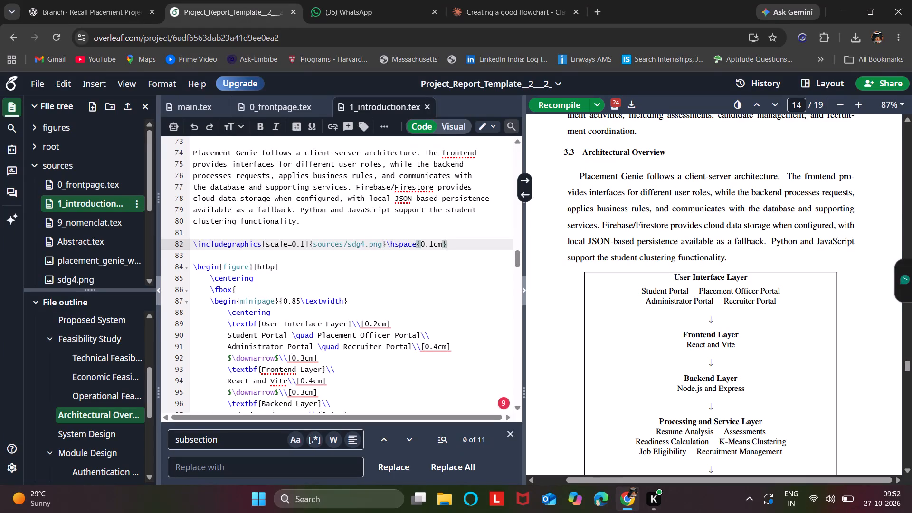
Change the image path in the pasted \includegraphics line to sources/placement_genie_working_flow.png.
{"action": "left_click", "coordinate": [383, 244]}
{"action": "key", "text": "BackSpace"}
{"action": "key", "text": "BackSpace"}
{"action": "key", "text": "BackSpace"}
{"action": "key", "text": "BackSpace"}
{"action": "key", "text": "BackSpace"}
{"action": "key", "text": "BackSpace"}
{"action": "key", "text": "BackSpace"}
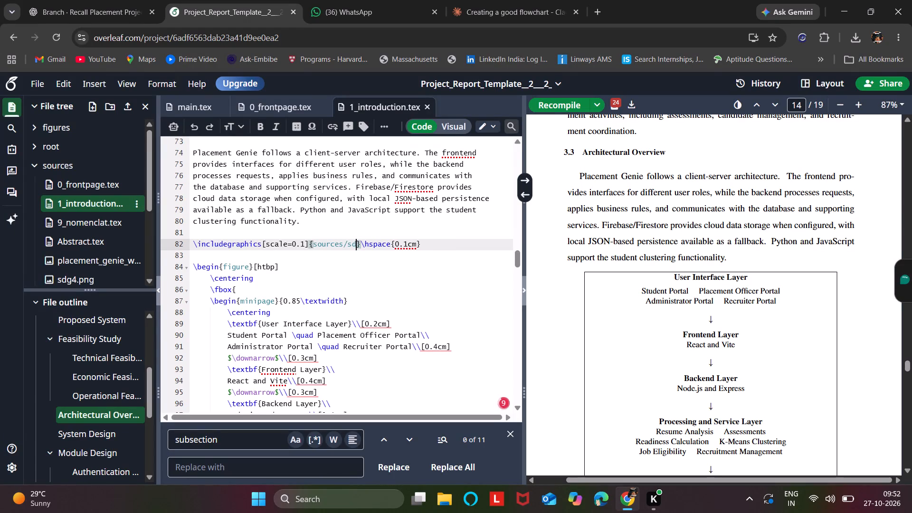
{"action": "key", "text": "BackSpace"}
{"action": "scroll", "coordinate": [85, 237], "scroll_direction": "down", "scroll_amount": 1}
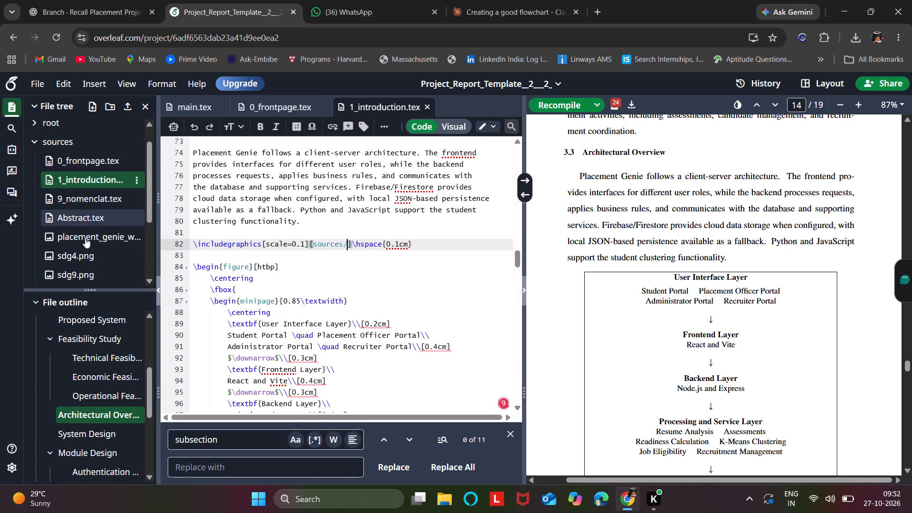
{"action": "scroll", "coordinate": [85, 237], "scroll_direction": "down", "scroll_amount": 1}
{"action": "type", "text": "place"}
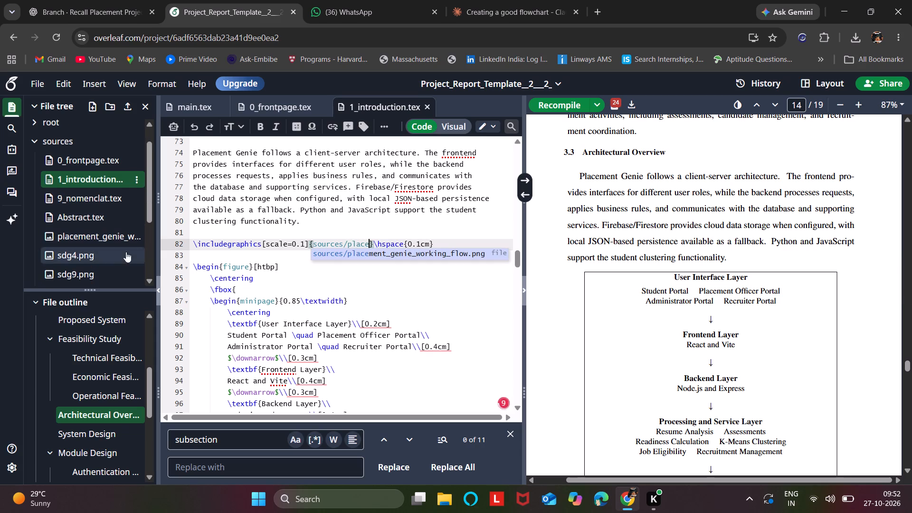
{"action": "left_click", "coordinate": [364, 250]}
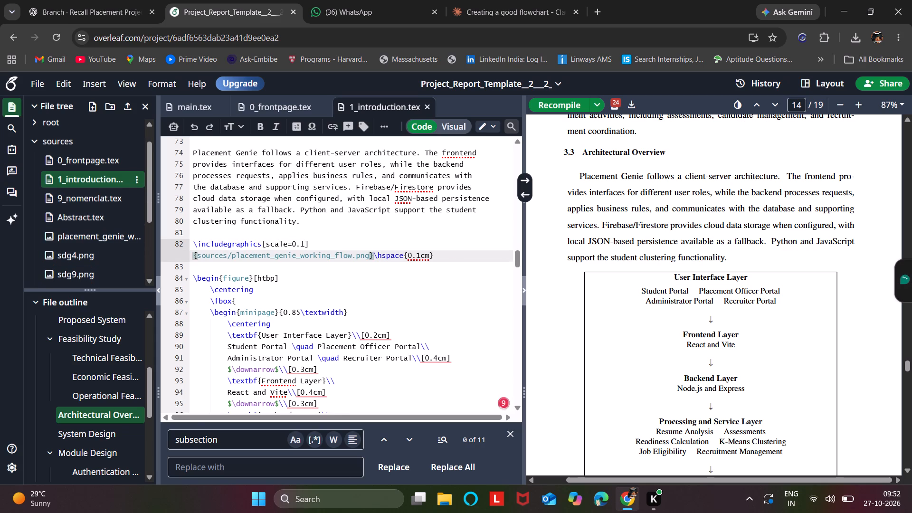
Recompile the report with the inserted flowchart image.
{"action": "left_click", "coordinate": [551, 103]}
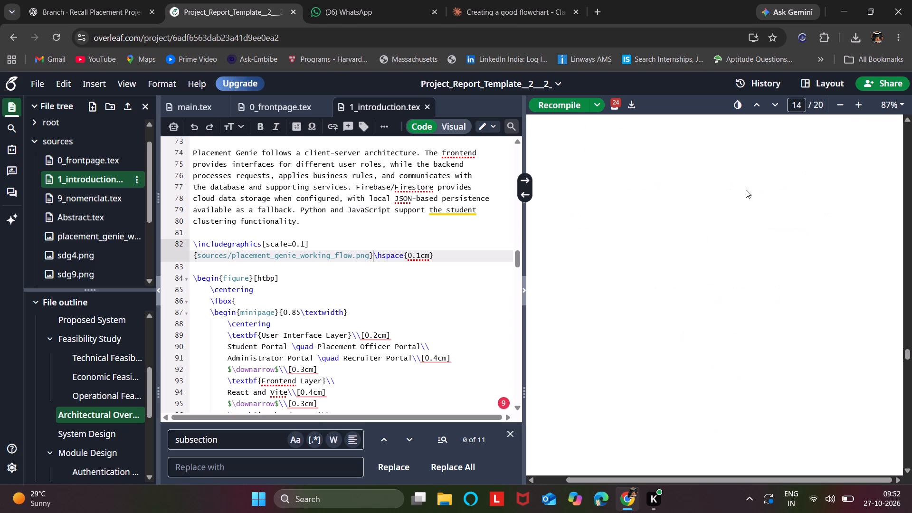
Set the scale of the placement_genie_working_flow.png image to 0.5 in its \includegraphics line.
{"action": "scroll", "coordinate": [714, 256], "scroll_direction": "up", "scroll_amount": 2}
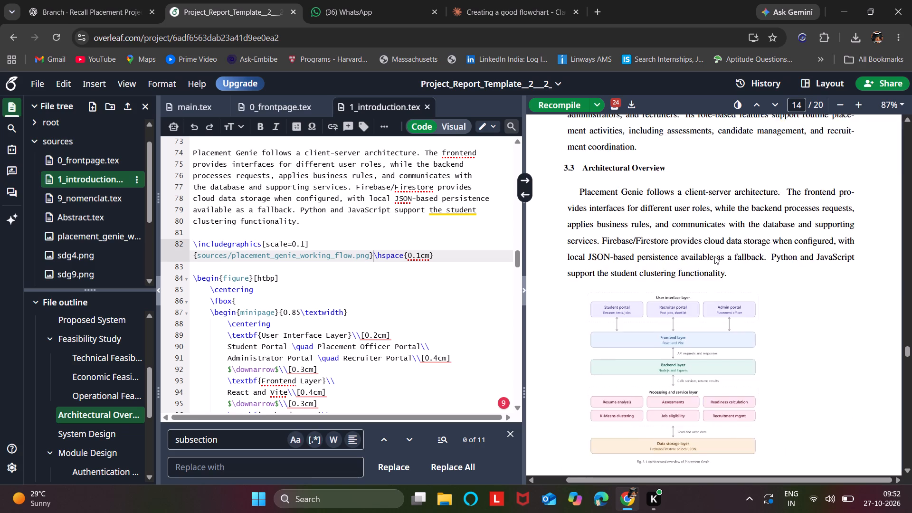
{"action": "scroll", "coordinate": [714, 256], "scroll_direction": "up", "scroll_amount": 1}
{"action": "scroll", "coordinate": [714, 256], "scroll_direction": "down", "scroll_amount": 3}
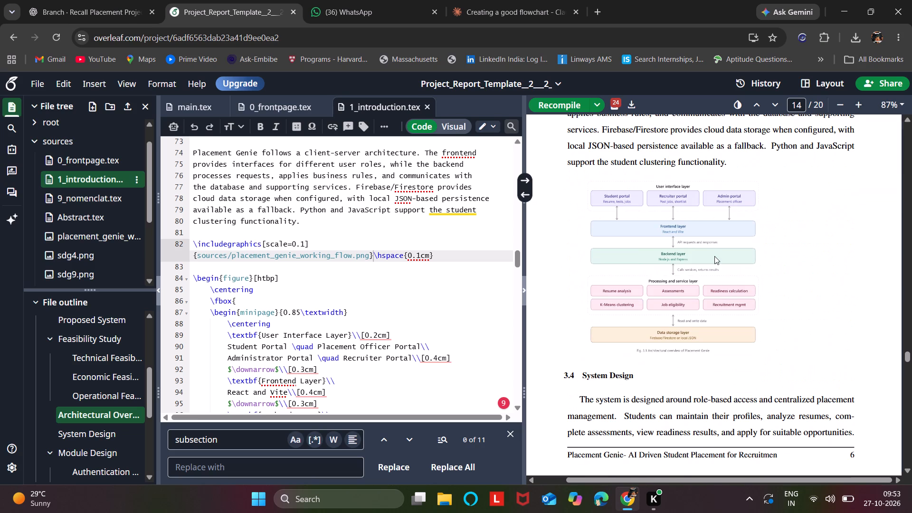
{"action": "scroll", "coordinate": [336, 290], "scroll_direction": "down", "scroll_amount": 1}
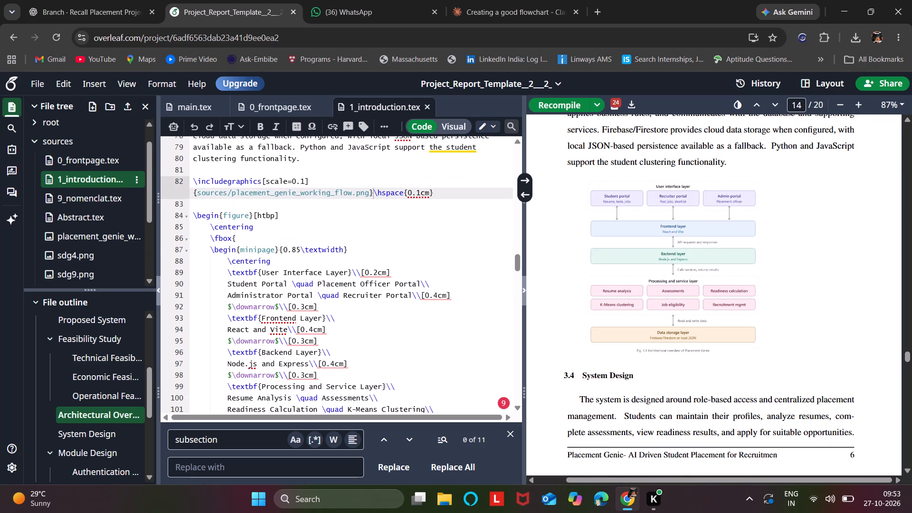
{"action": "scroll", "coordinate": [690, 240], "scroll_direction": "up", "scroll_amount": 1}
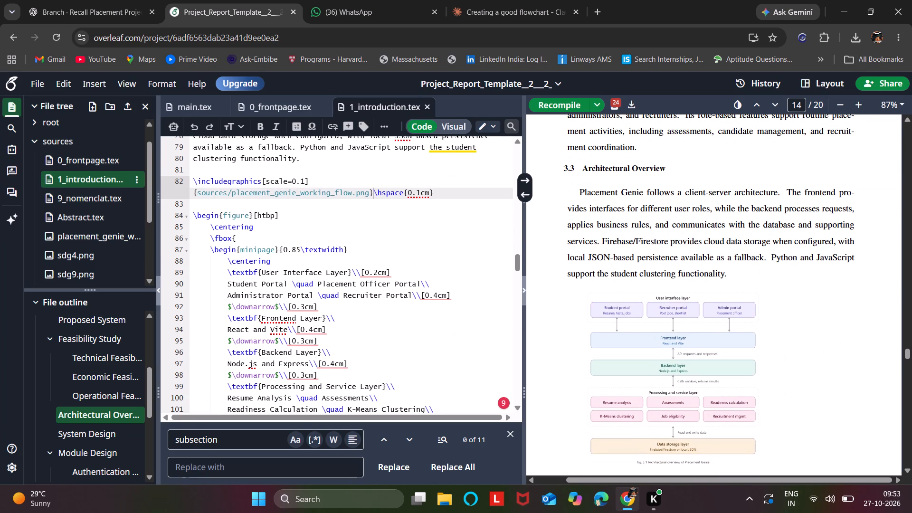
{"action": "left_click", "coordinate": [304, 180]}
{"action": "key", "text": "BackSpace"}
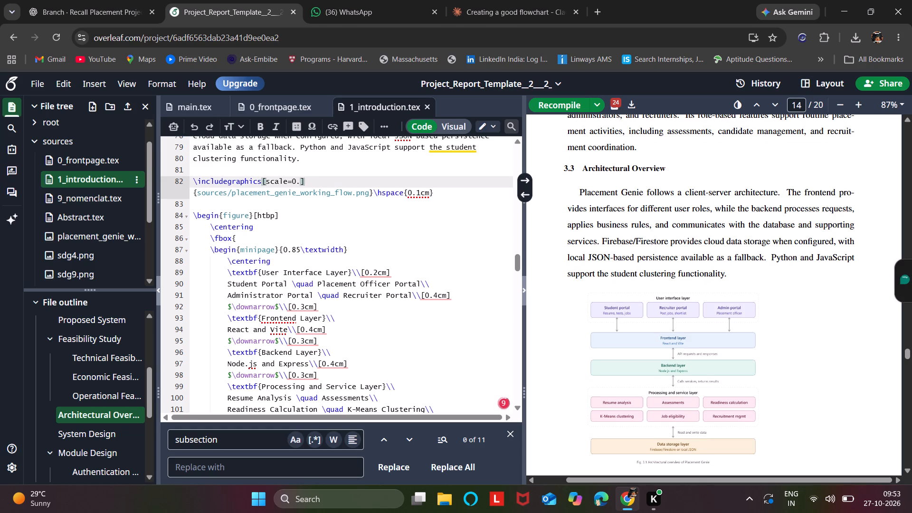
{"action": "key", "text": "5"}
{"action": "scroll", "coordinate": [711, 249], "scroll_direction": "down", "scroll_amount": 5}
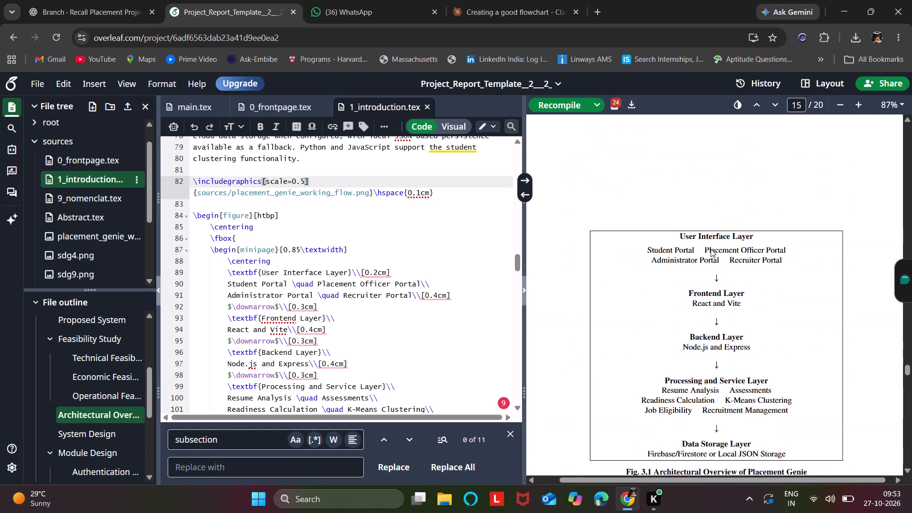
{"action": "scroll", "coordinate": [711, 249], "scroll_direction": "down", "scroll_amount": 1}
{"action": "scroll", "coordinate": [393, 317], "scroll_direction": "down", "scroll_amount": 4}
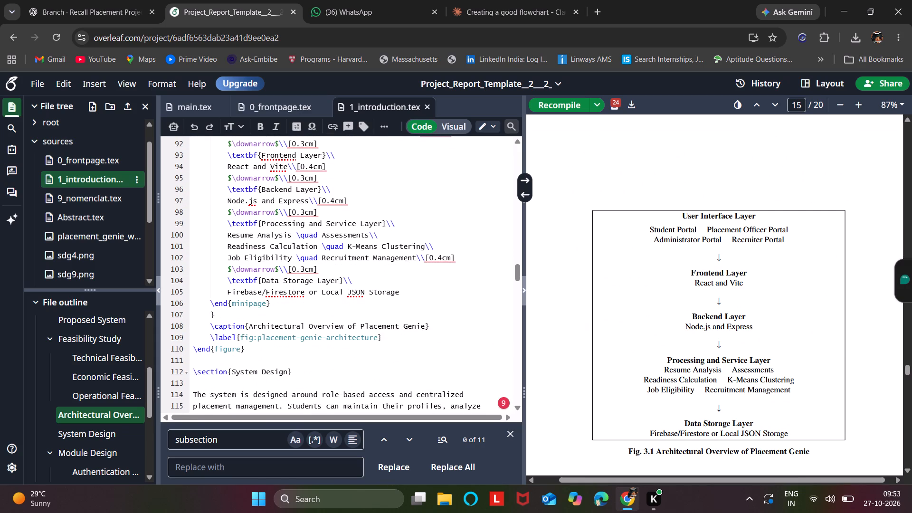
{"action": "left_click_drag", "start_coordinate": [258, 350], "coordinate": [185, 104]}
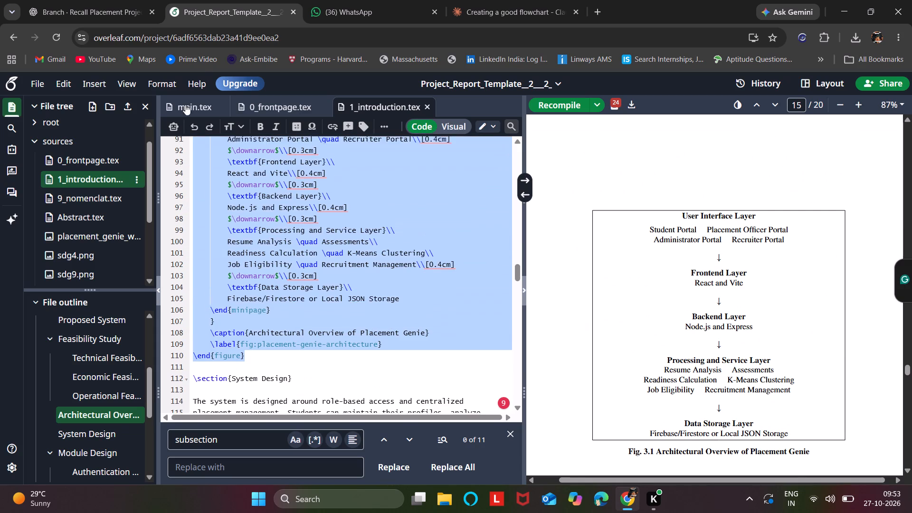
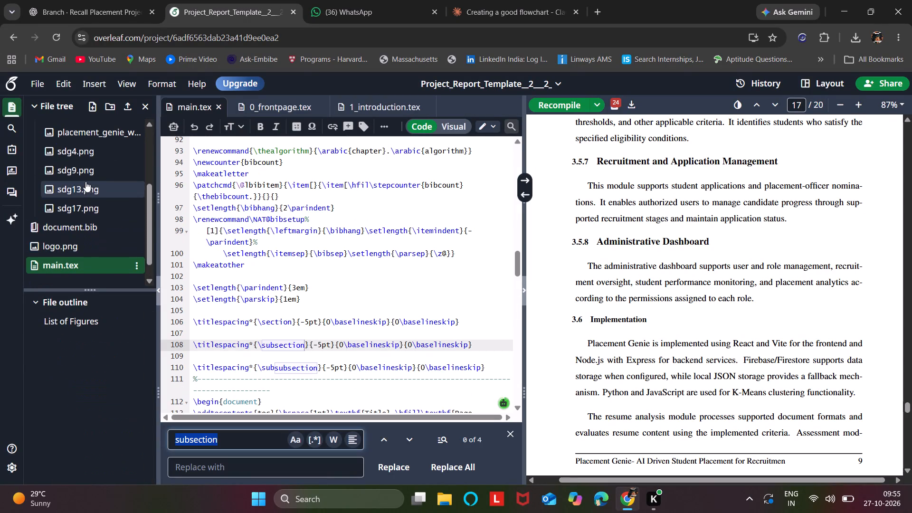
Open 0_frontpage.tex from the sources folder and look through it from the top for heading-size settings.
{"action": "scroll", "coordinate": [85, 181], "scroll_direction": "up", "scroll_amount": 1}
{"action": "double_click", "coordinate": [84, 179]}
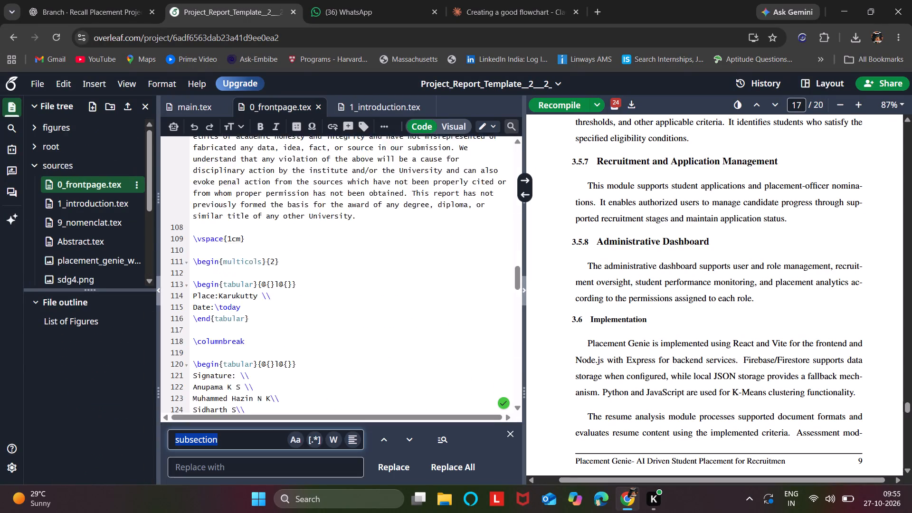
{"action": "scroll", "coordinate": [372, 193], "scroll_direction": "up", "scroll_amount": 19}
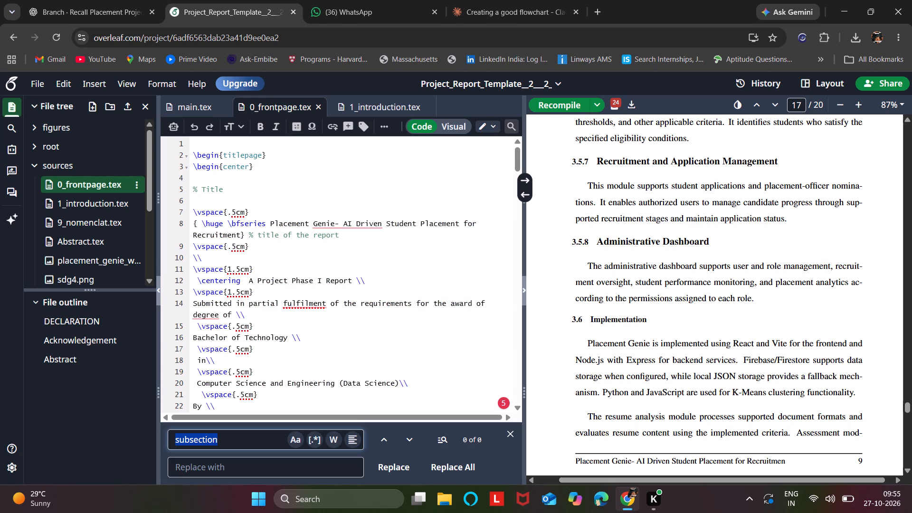
{"action": "scroll", "coordinate": [331, 296], "scroll_direction": "down", "scroll_amount": 7}
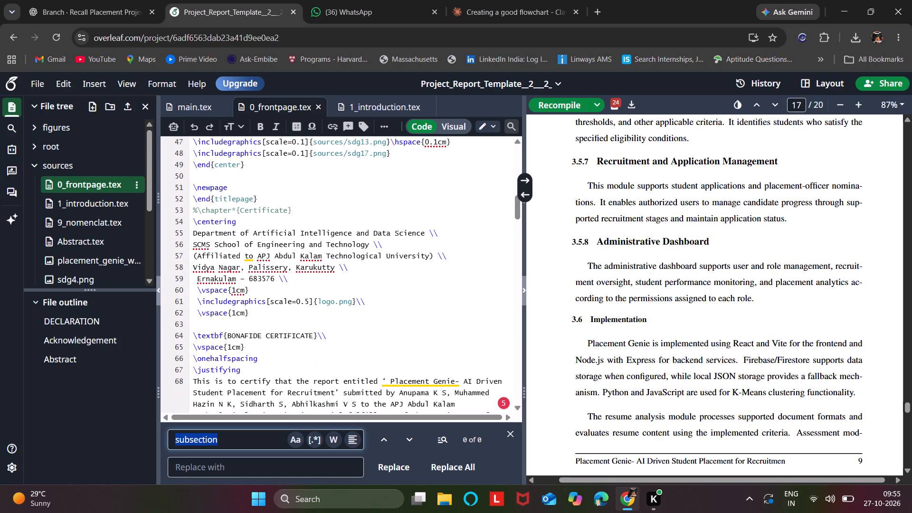
{"action": "scroll", "coordinate": [89, 237], "scroll_direction": "down", "scroll_amount": 2}
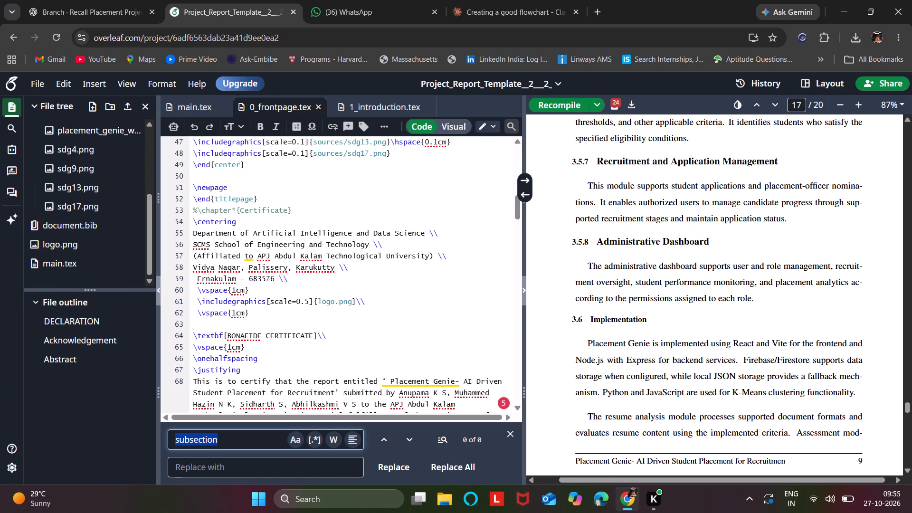
{"action": "scroll", "coordinate": [219, 303], "scroll_direction": "down", "scroll_amount": 5}
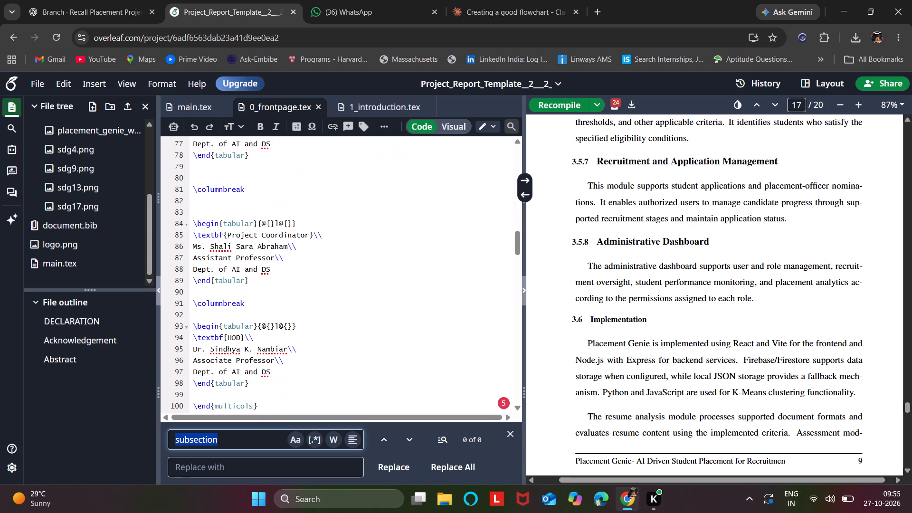
{"action": "scroll", "coordinate": [219, 303], "scroll_direction": "down", "scroll_amount": 1}
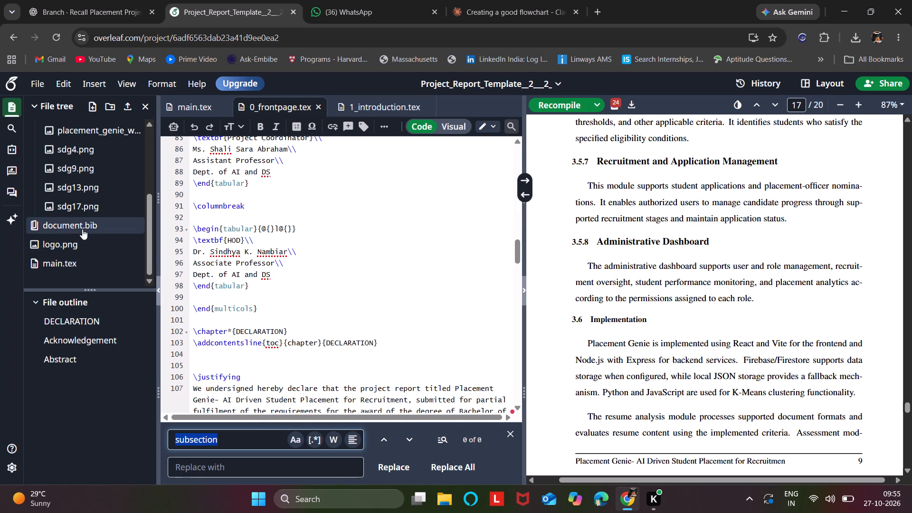
{"action": "scroll", "coordinate": [80, 237], "scroll_direction": "down", "scroll_amount": 1}
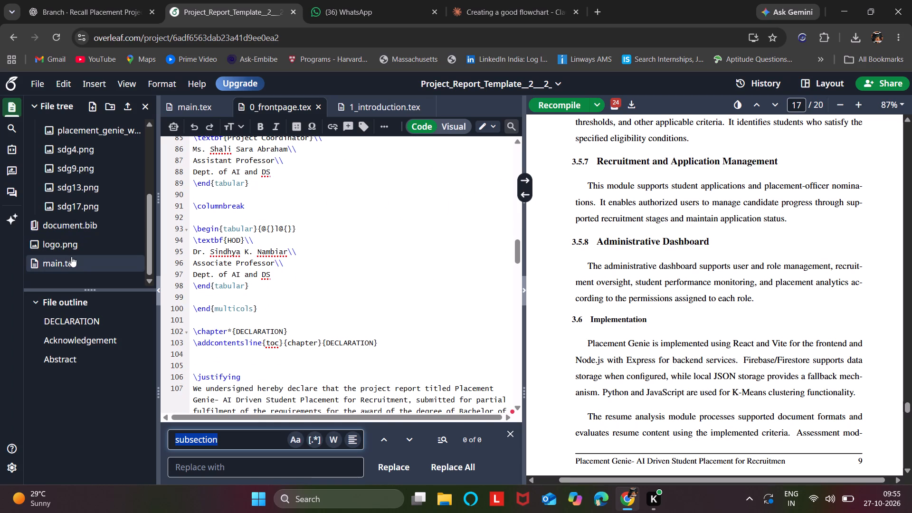
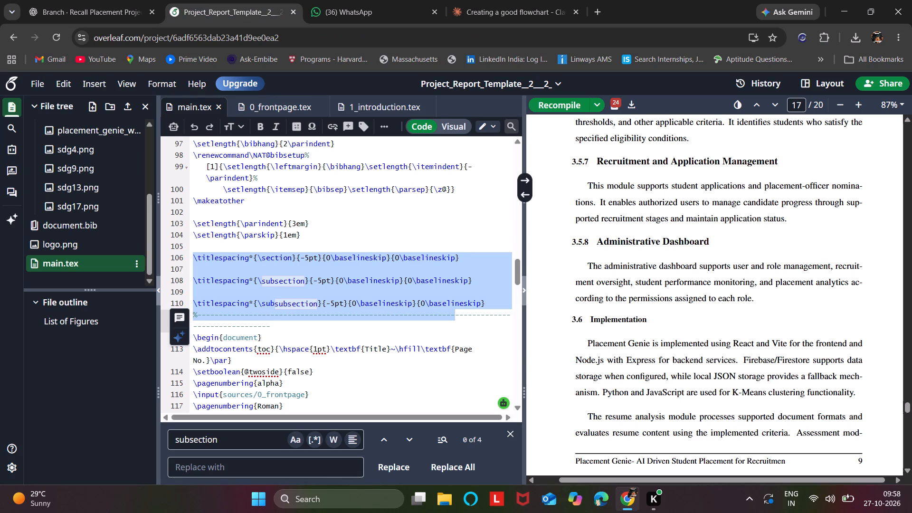
{"action": "left_click", "coordinate": [336, 225]}
{"action": "scroll", "coordinate": [342, 324], "scroll_direction": "down", "scroll_amount": 2}
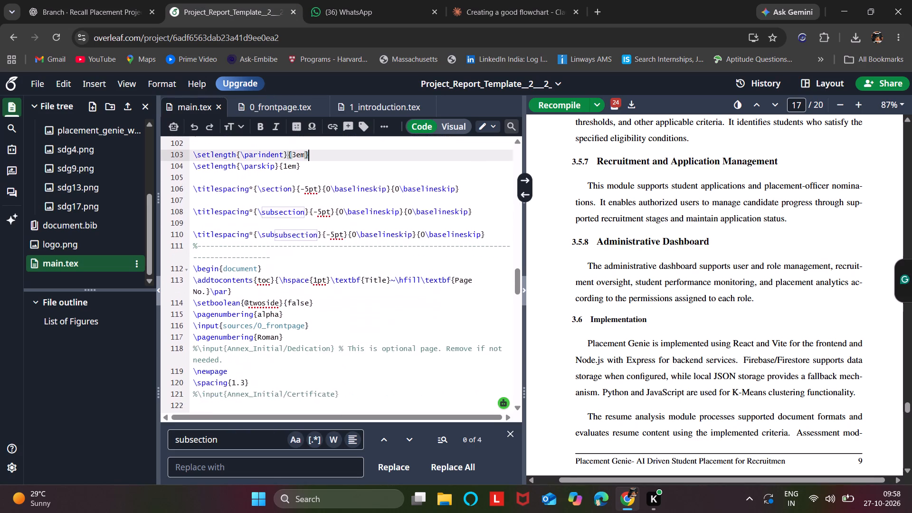
{"action": "scroll", "coordinate": [342, 324], "scroll_direction": "down", "scroll_amount": 3}
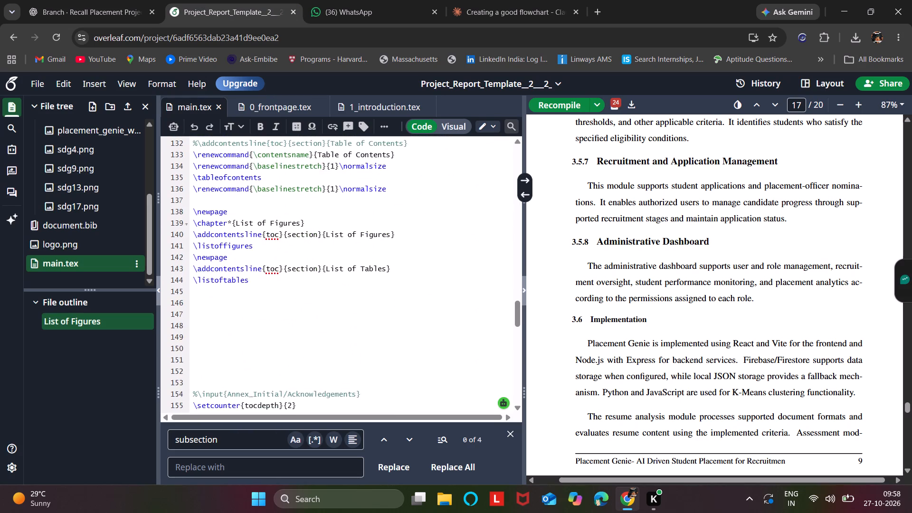
{"action": "scroll", "coordinate": [342, 324], "scroll_direction": "down", "scroll_amount": 3}
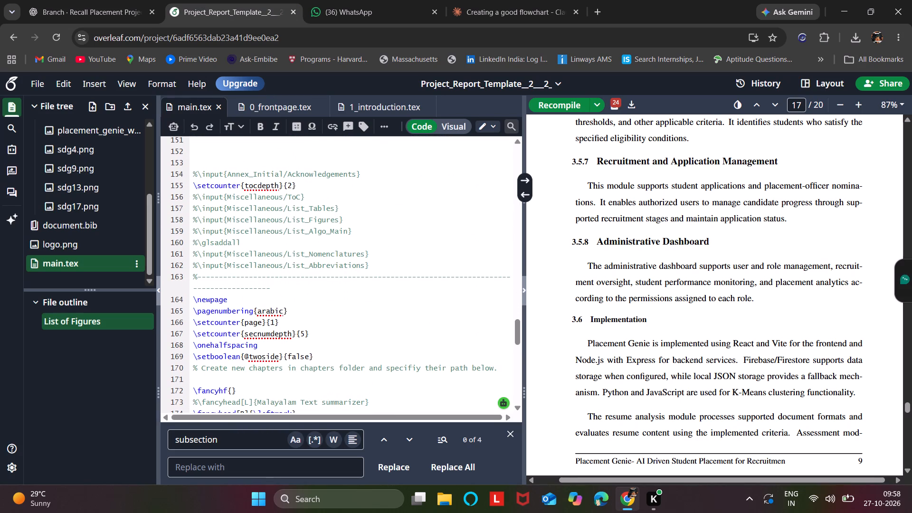
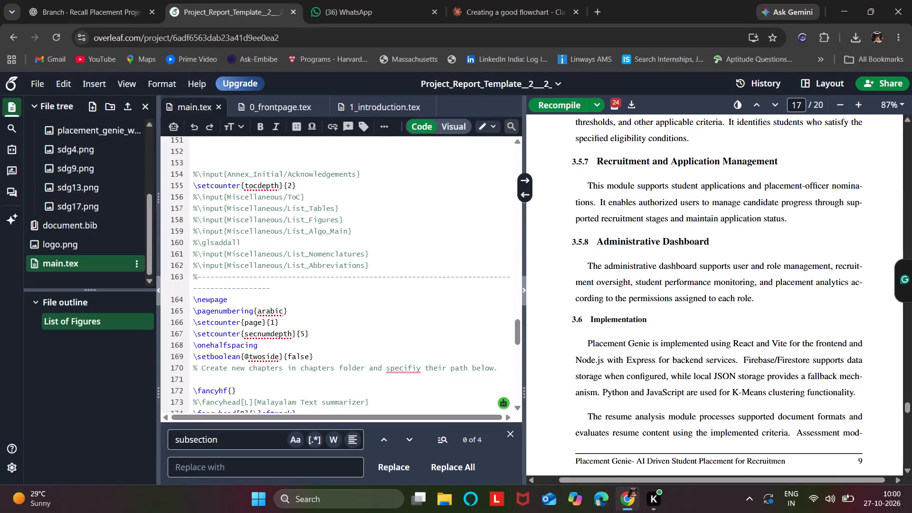
Look through main.tex from its end back to the package preamble for the heading size commands.
{"action": "scroll", "coordinate": [270, 217], "scroll_direction": "down", "scroll_amount": 5}
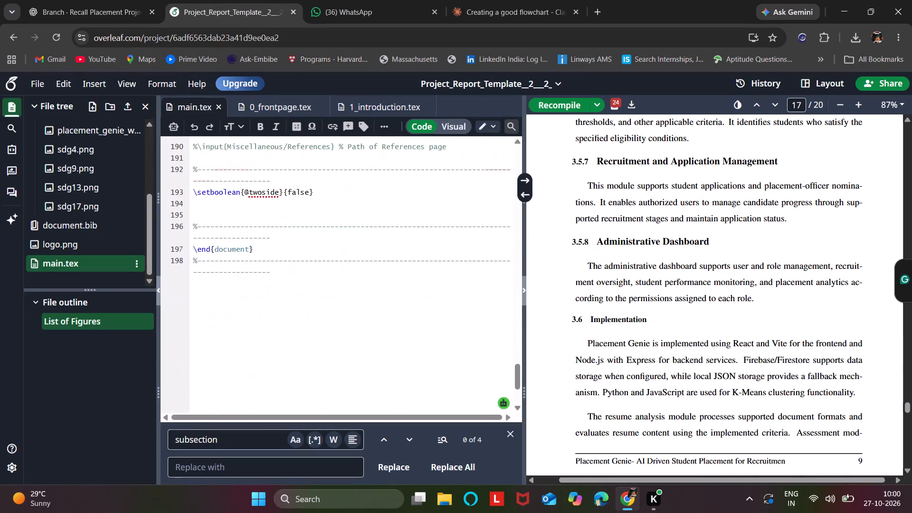
{"action": "scroll", "coordinate": [270, 217], "scroll_direction": "up", "scroll_amount": 12}
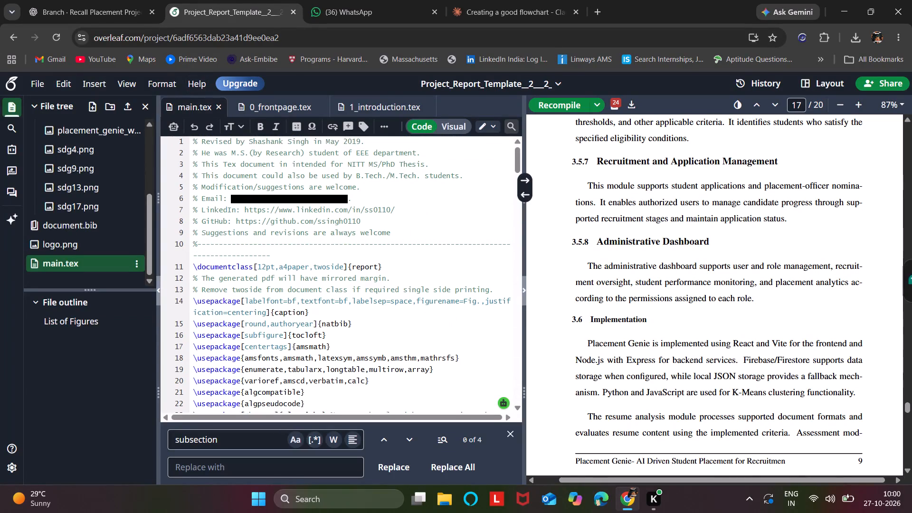
{"action": "scroll", "coordinate": [270, 217], "scroll_direction": "down", "scroll_amount": 2}
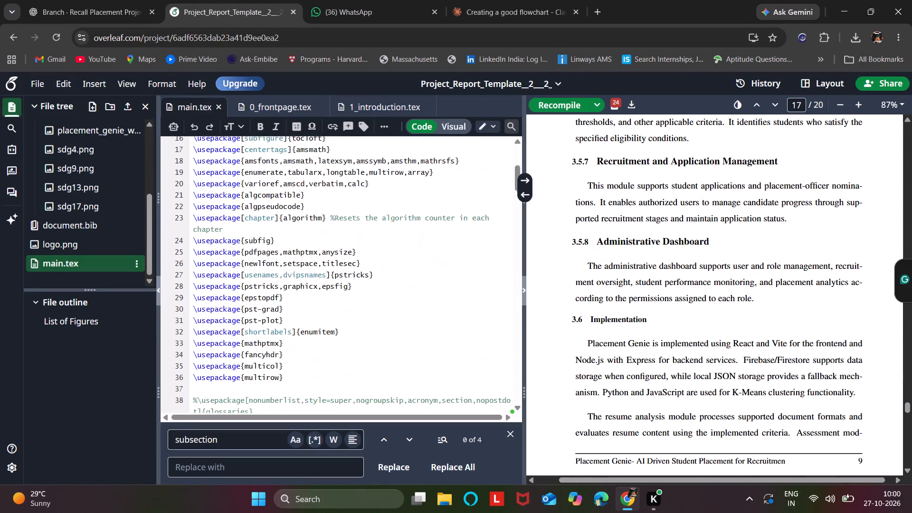
{"action": "scroll", "coordinate": [270, 217], "scroll_direction": "down", "scroll_amount": 2}
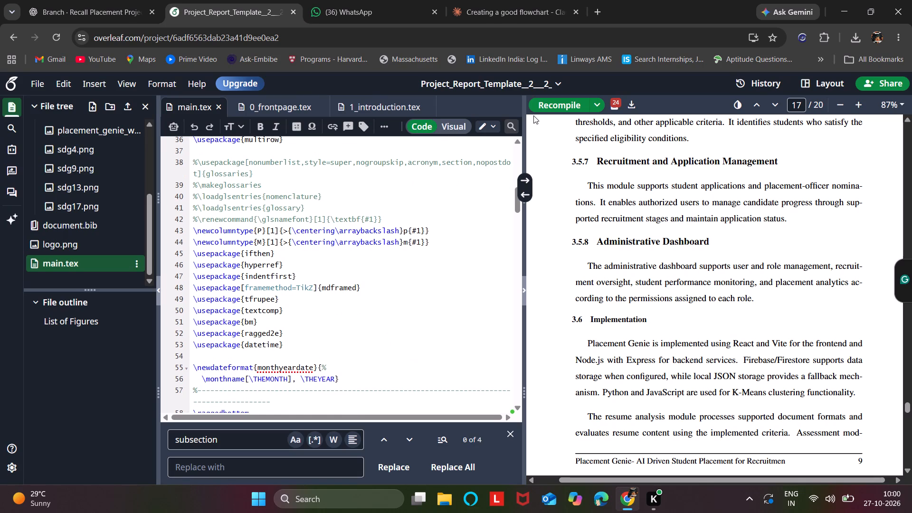
Recompile the report and review the Methodology pages, from the module descriptions and tables back to the architecture flowchart.
{"action": "left_click", "coordinate": [571, 109]}
{"action": "left_click", "coordinate": [862, 236]}
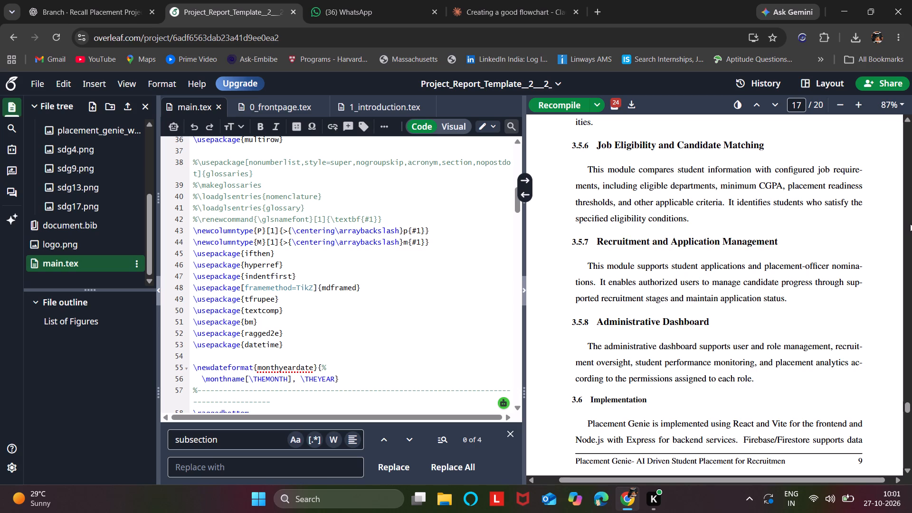
{"action": "scroll", "coordinate": [742, 236], "scroll_direction": "down", "scroll_amount": 4}
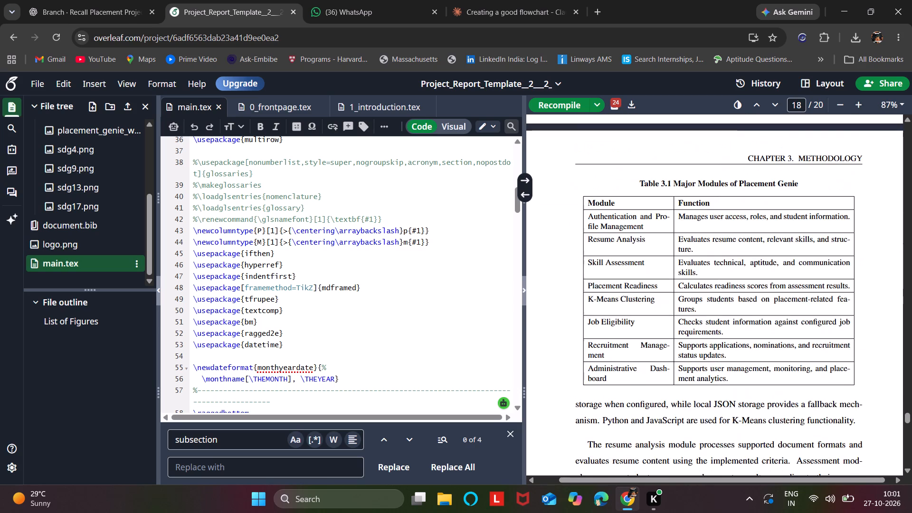
{"action": "scroll", "coordinate": [742, 236], "scroll_direction": "down", "scroll_amount": 7}
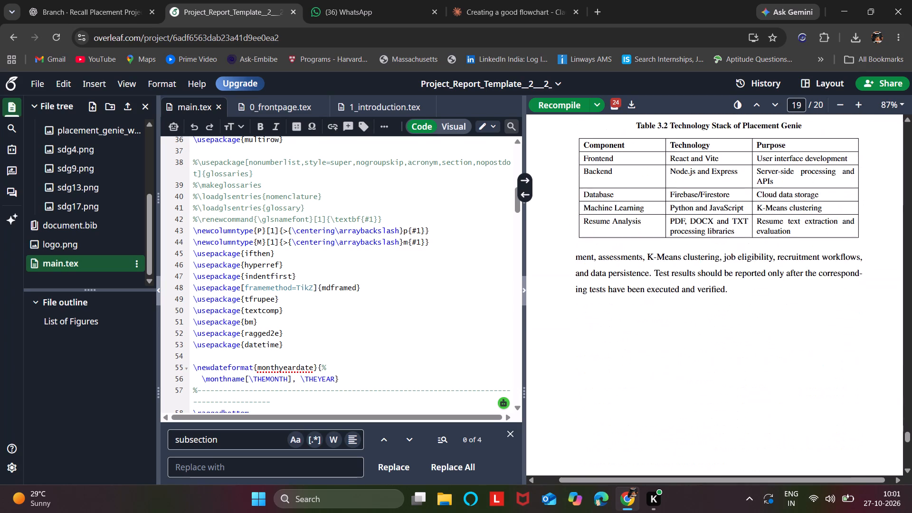
{"action": "scroll", "coordinate": [742, 236], "scroll_direction": "up", "scroll_amount": 10}
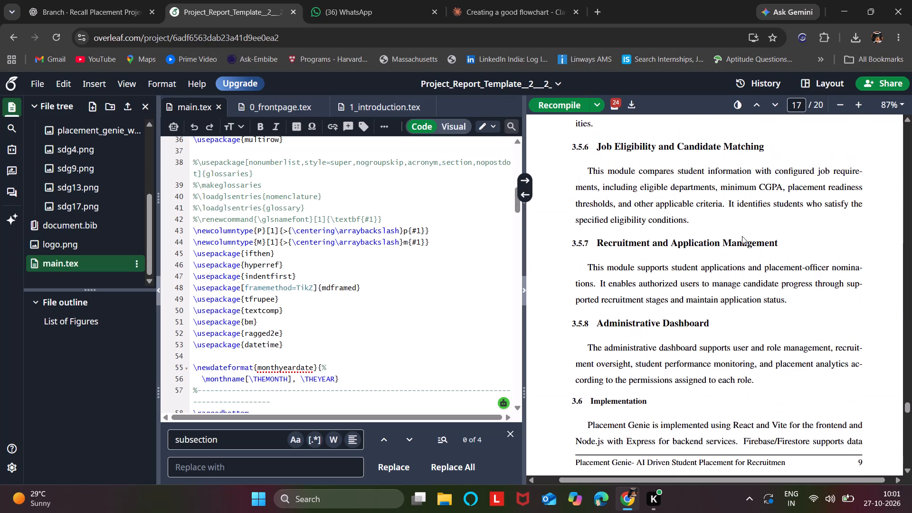
{"action": "scroll", "coordinate": [742, 236], "scroll_direction": "up", "scroll_amount": 8}
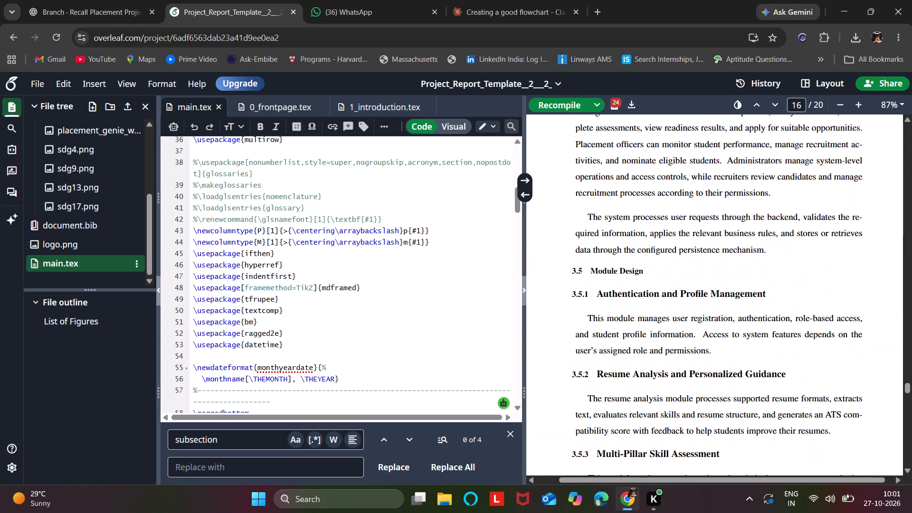
{"action": "scroll", "coordinate": [742, 236], "scroll_direction": "up", "scroll_amount": 6}
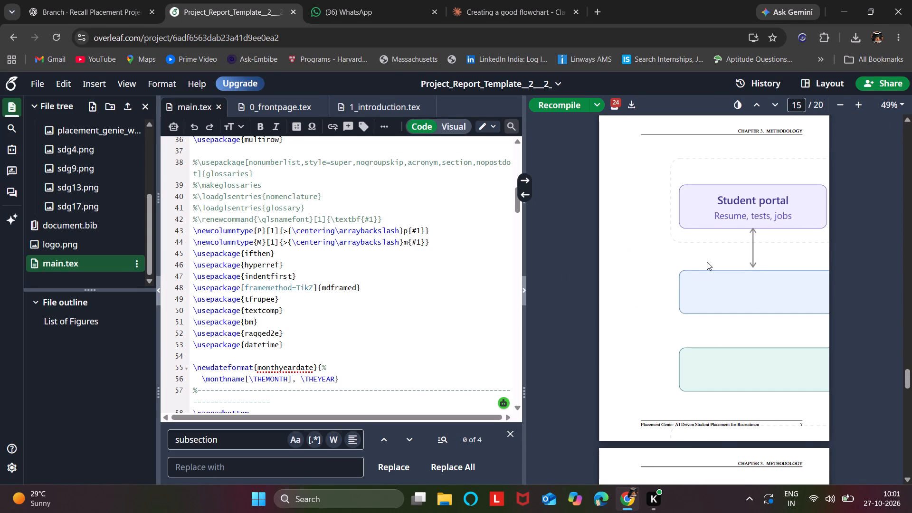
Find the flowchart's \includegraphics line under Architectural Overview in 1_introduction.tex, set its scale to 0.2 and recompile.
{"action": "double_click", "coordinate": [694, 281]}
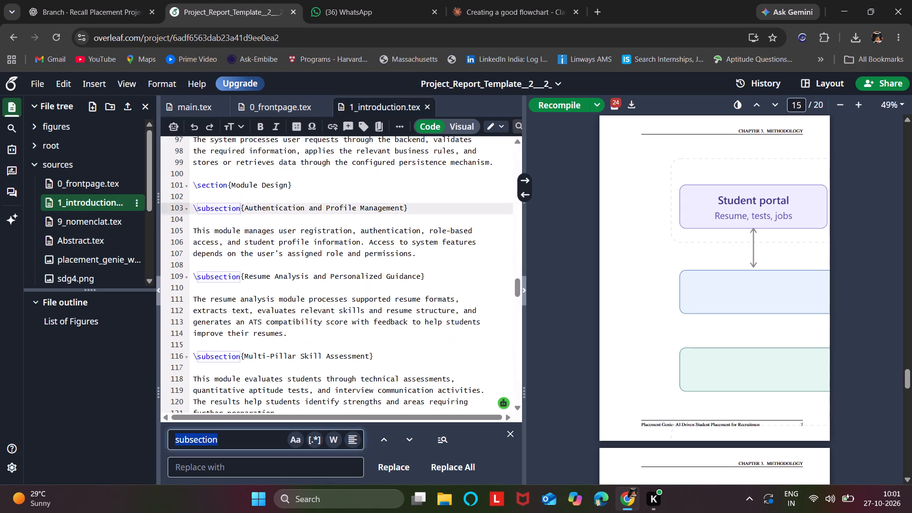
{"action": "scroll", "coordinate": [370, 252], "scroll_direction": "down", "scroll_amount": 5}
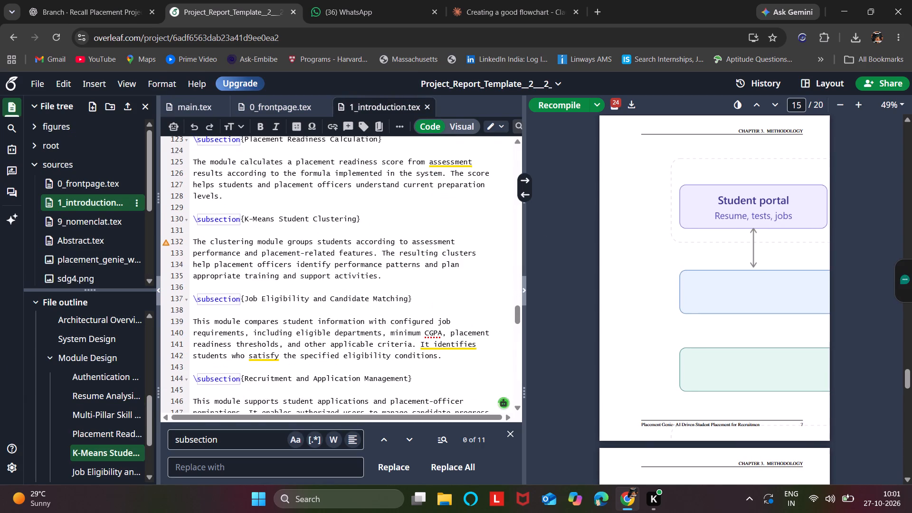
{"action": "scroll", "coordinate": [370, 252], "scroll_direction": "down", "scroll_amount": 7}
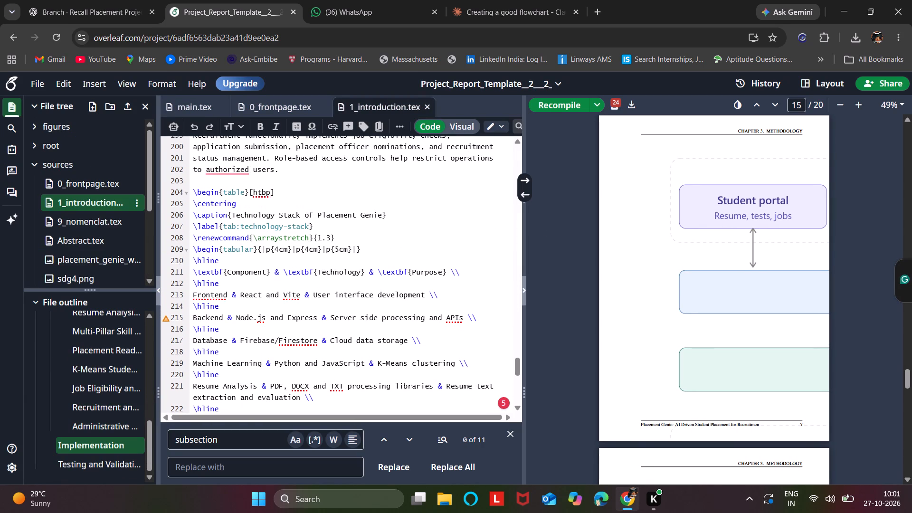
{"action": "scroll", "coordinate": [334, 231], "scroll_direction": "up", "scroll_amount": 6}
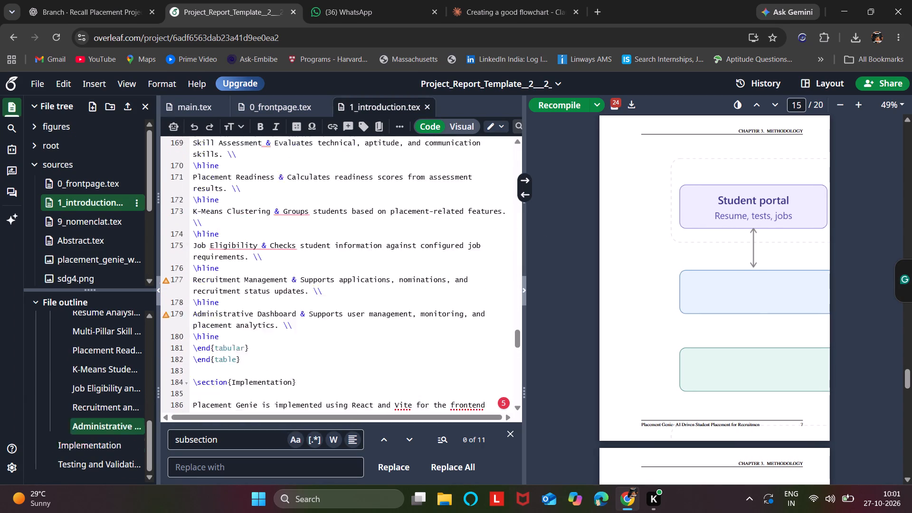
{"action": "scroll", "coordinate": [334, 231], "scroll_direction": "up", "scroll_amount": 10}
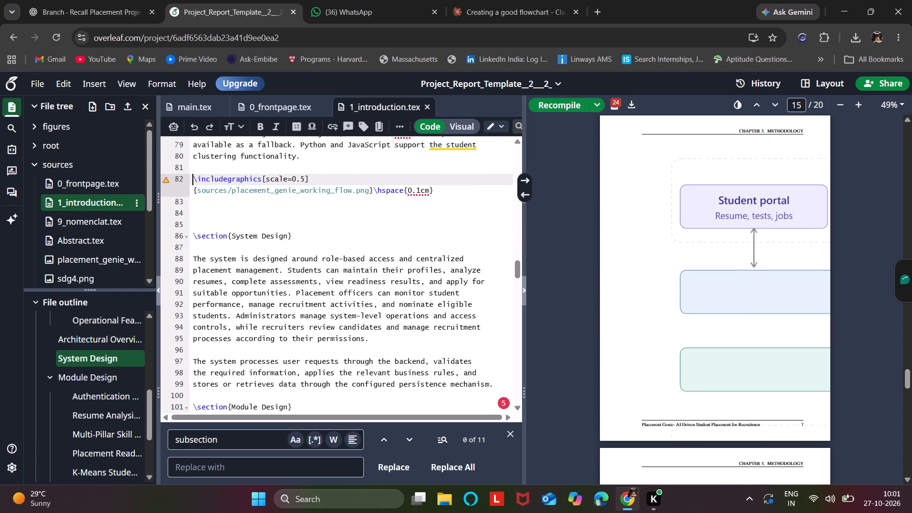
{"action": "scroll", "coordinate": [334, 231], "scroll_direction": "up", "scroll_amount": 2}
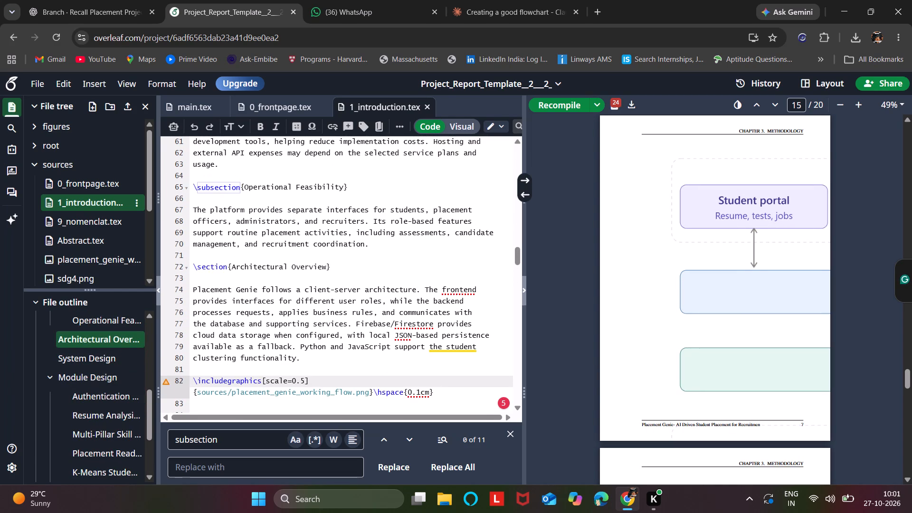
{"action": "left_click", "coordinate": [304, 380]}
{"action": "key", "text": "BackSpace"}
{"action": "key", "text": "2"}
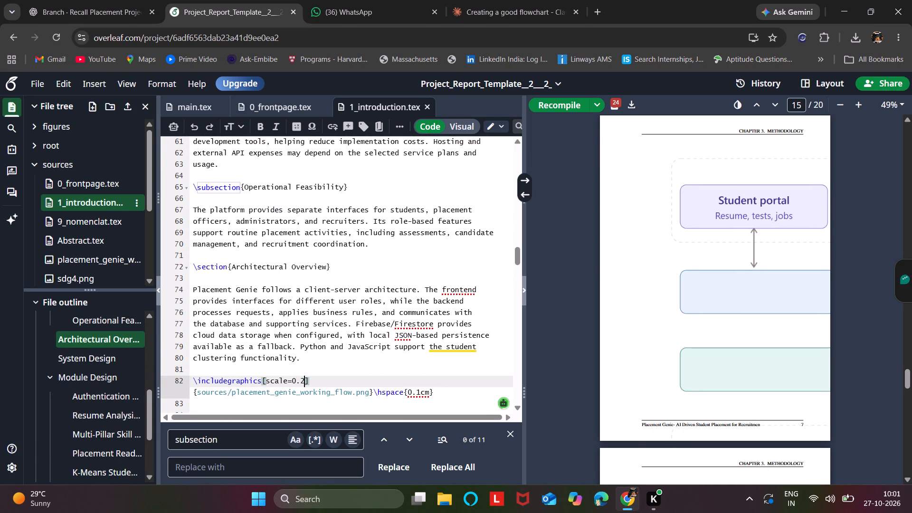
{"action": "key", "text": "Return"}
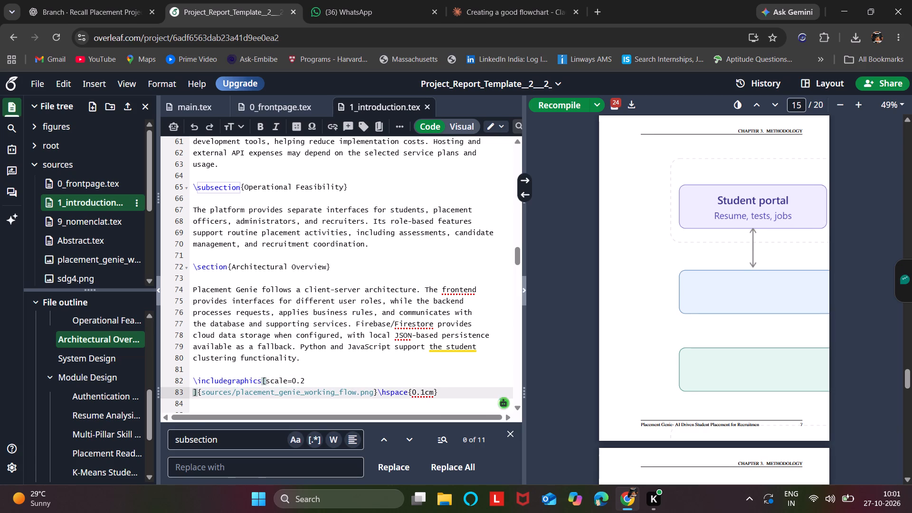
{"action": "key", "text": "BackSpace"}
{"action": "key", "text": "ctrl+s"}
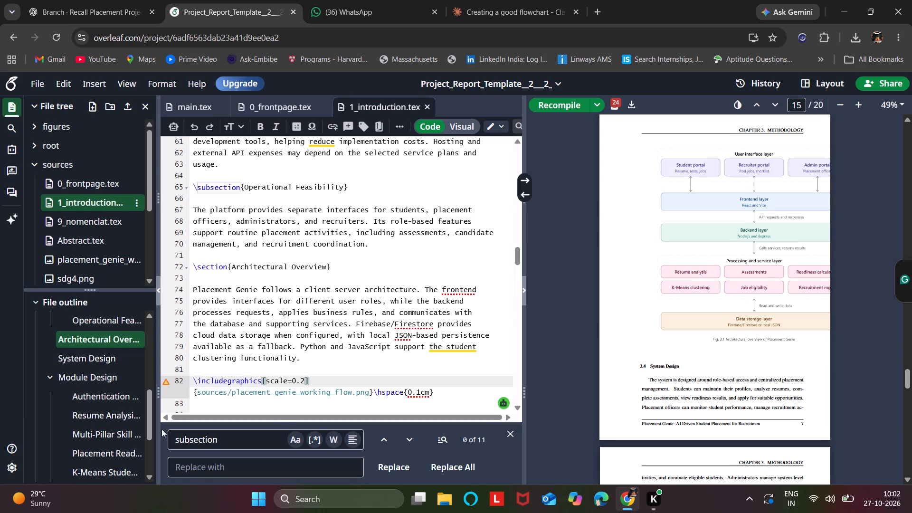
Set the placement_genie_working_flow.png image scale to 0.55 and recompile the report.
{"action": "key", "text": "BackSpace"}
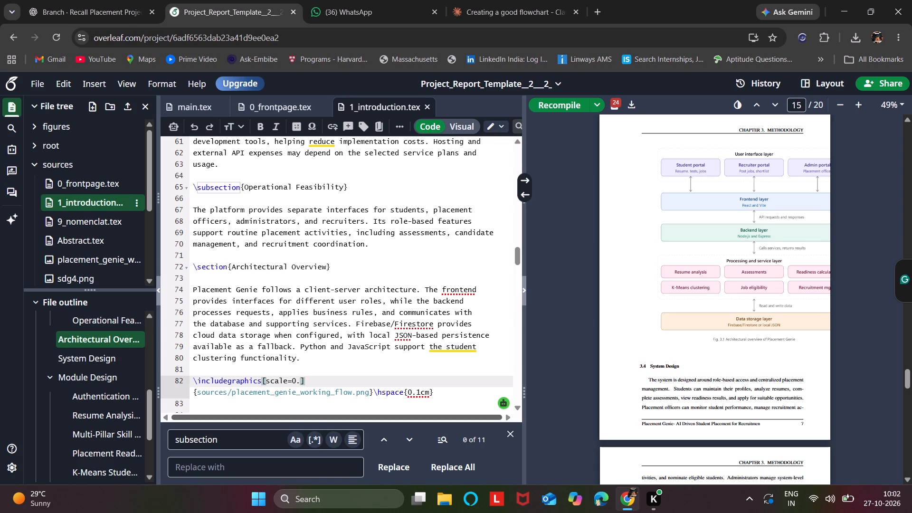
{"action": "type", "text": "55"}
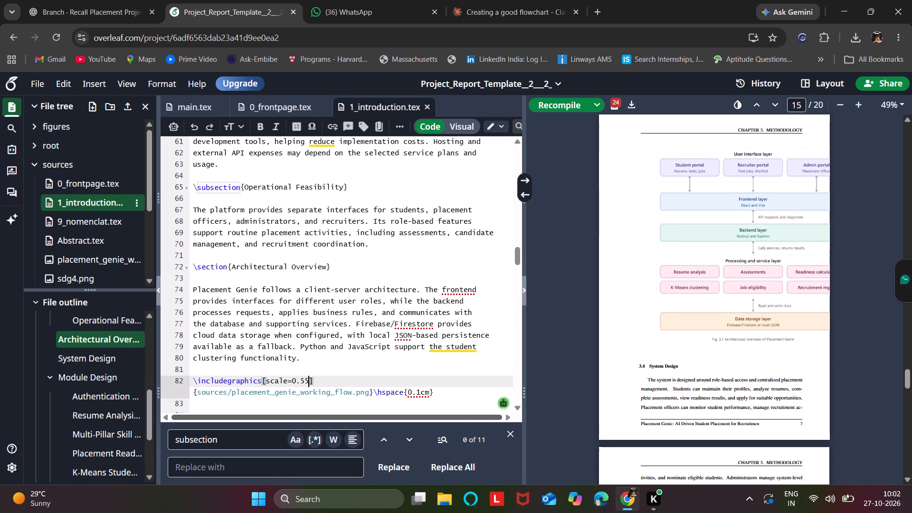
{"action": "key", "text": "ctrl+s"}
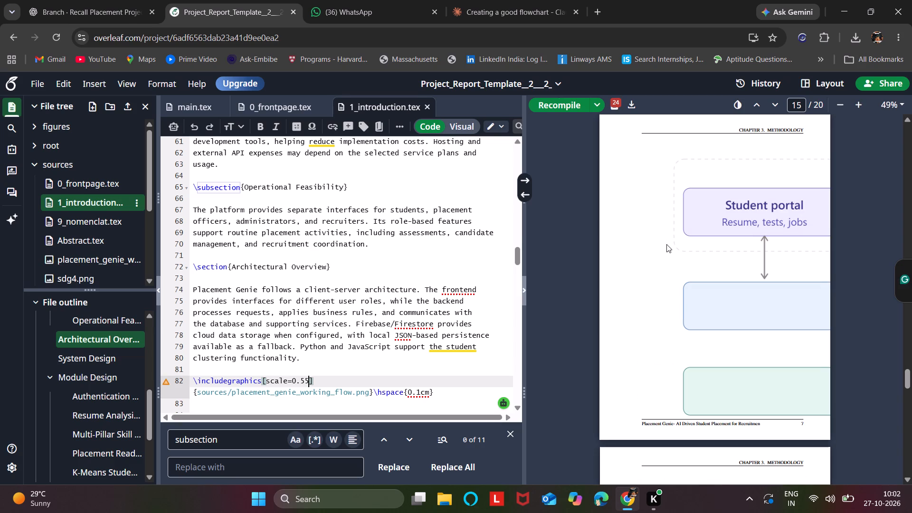
Set the scale of placement_genie_working_flow.png in the Architectural Overview section of 1_introduction.tex to 0.15 and recompile.
{"action": "key", "text": "BackSpace"}
{"action": "key", "text": "BackSpace"}
{"action": "key", "text": "1"}
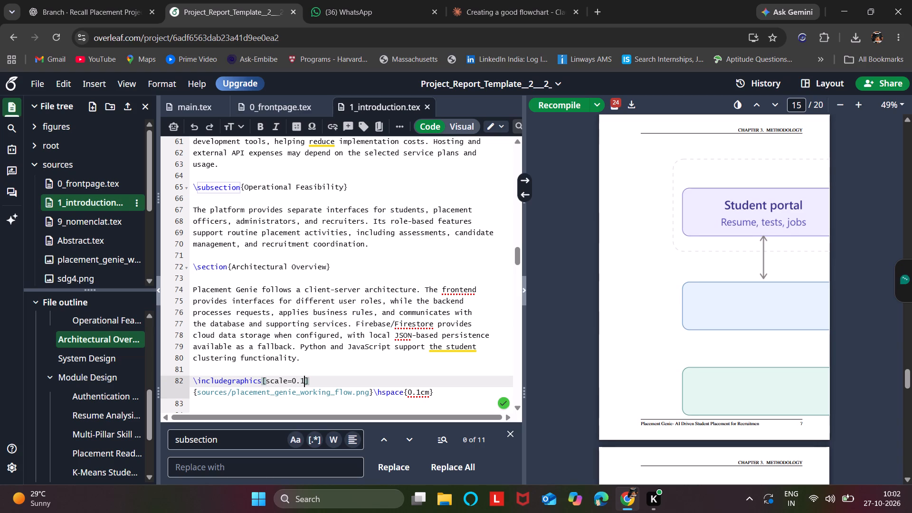
{"action": "key", "text": "Return"}
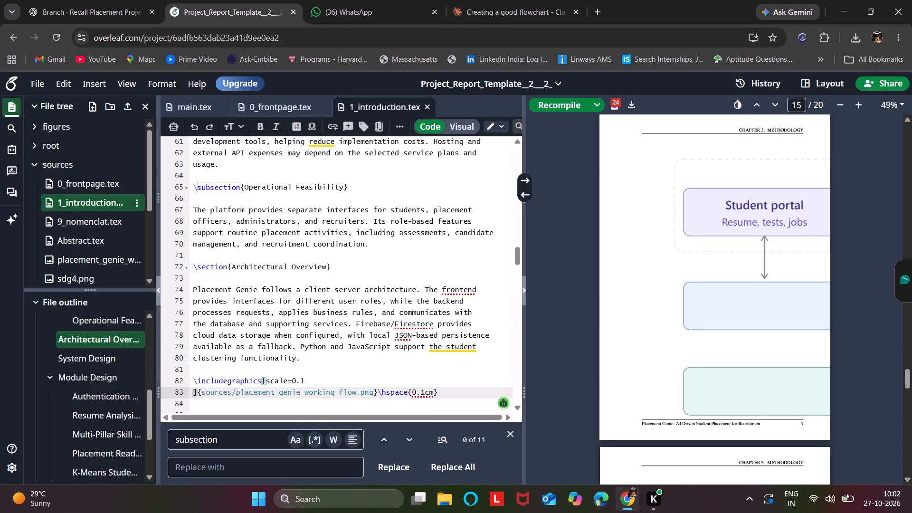
{"action": "key", "text": "BackSpace"}
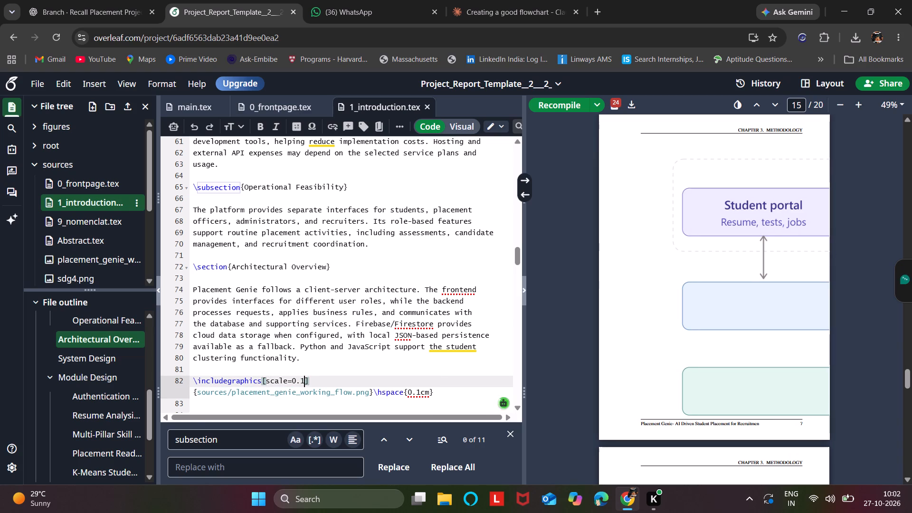
{"action": "key", "text": "5"}
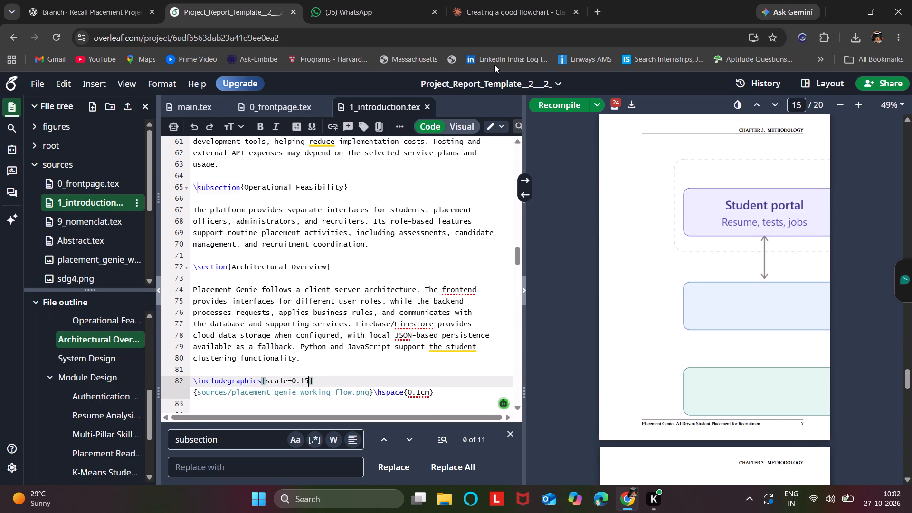
{"action": "left_click", "coordinate": [548, 98]}
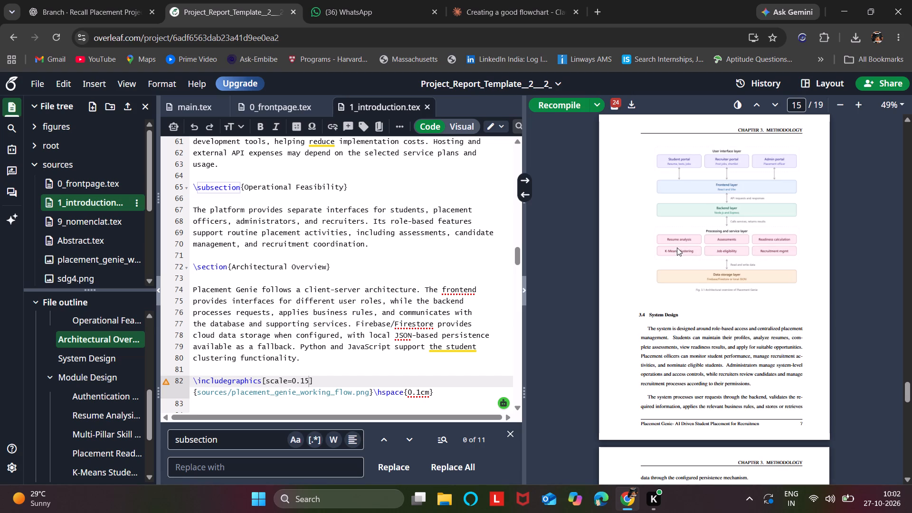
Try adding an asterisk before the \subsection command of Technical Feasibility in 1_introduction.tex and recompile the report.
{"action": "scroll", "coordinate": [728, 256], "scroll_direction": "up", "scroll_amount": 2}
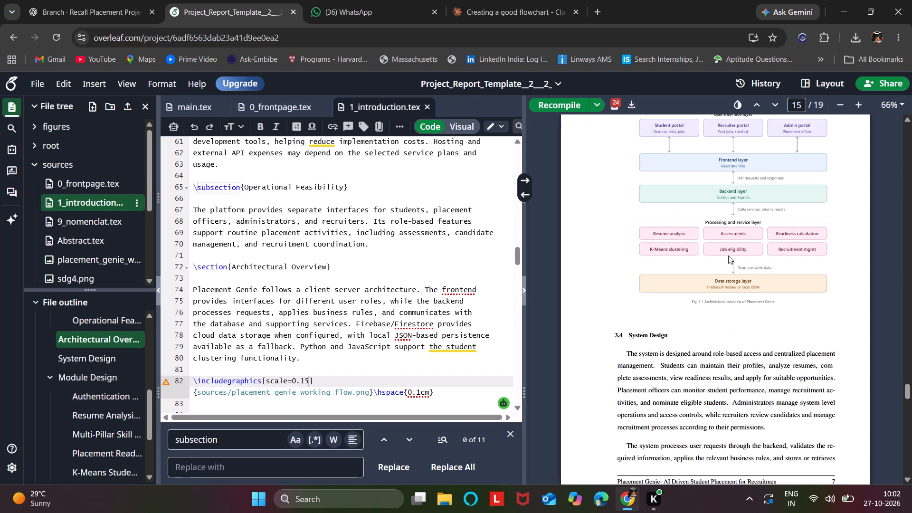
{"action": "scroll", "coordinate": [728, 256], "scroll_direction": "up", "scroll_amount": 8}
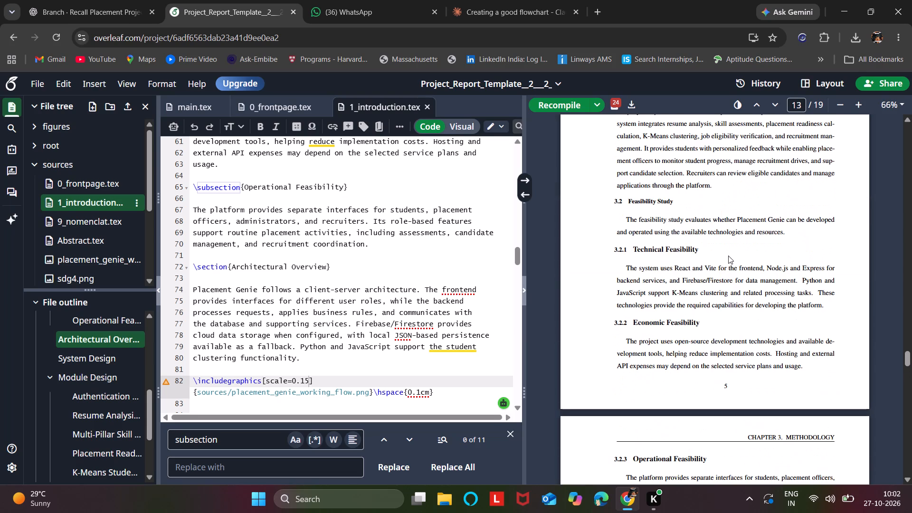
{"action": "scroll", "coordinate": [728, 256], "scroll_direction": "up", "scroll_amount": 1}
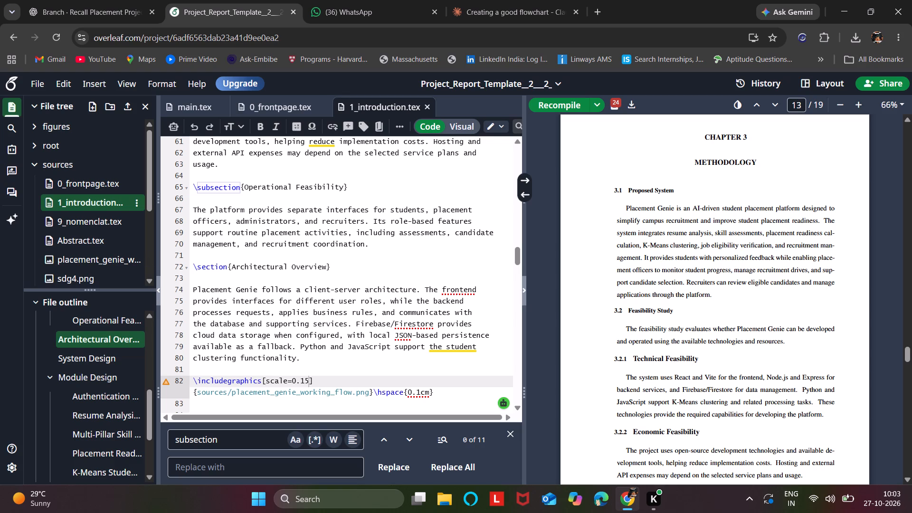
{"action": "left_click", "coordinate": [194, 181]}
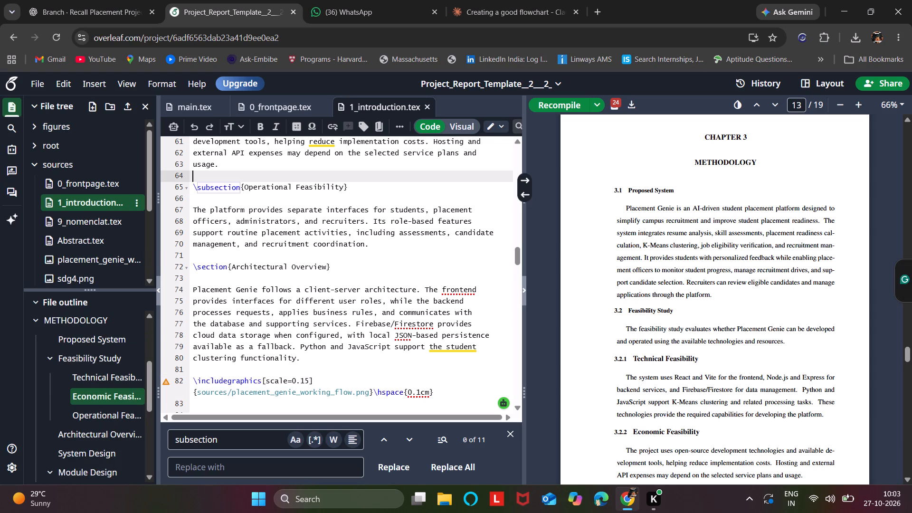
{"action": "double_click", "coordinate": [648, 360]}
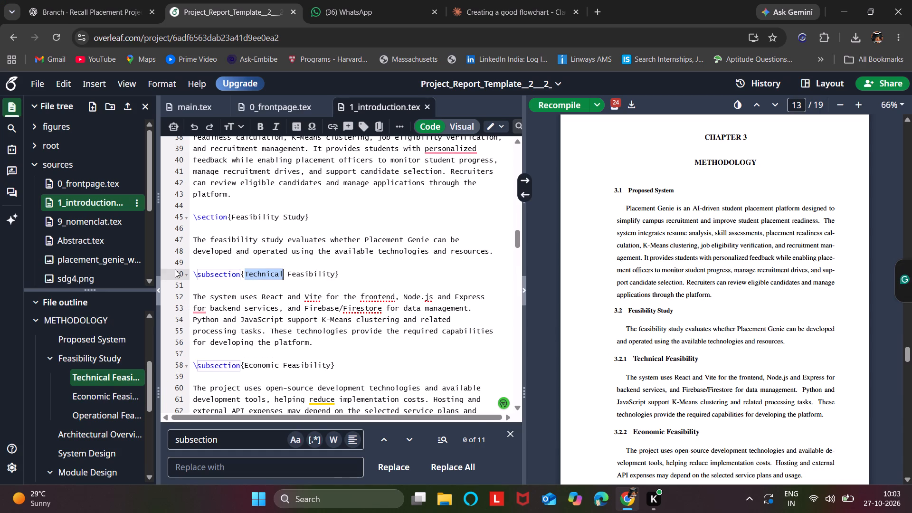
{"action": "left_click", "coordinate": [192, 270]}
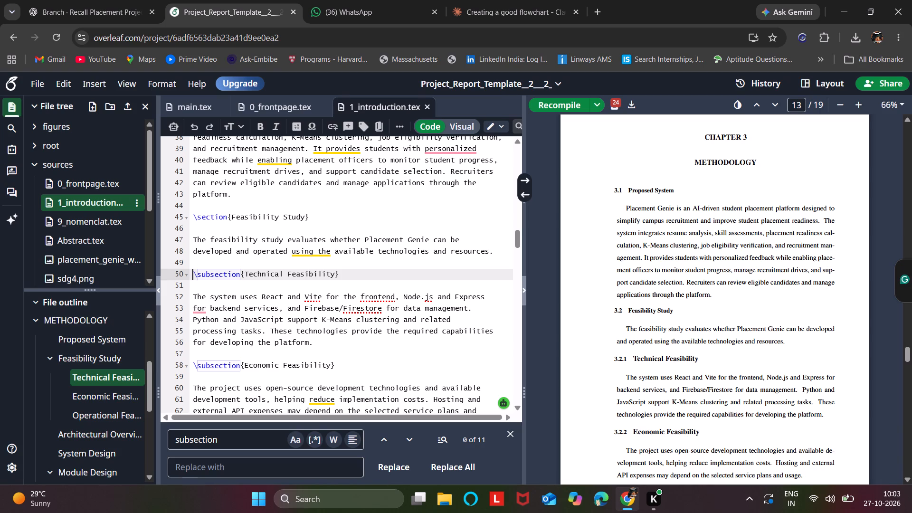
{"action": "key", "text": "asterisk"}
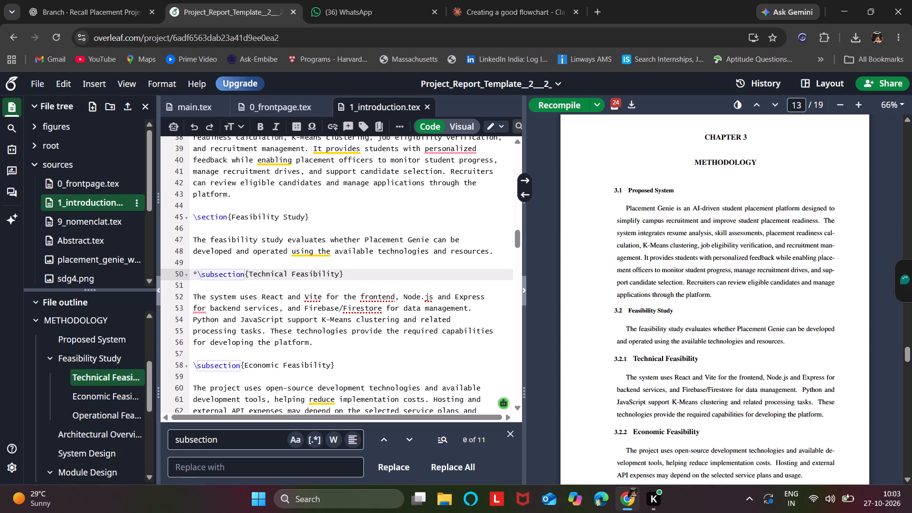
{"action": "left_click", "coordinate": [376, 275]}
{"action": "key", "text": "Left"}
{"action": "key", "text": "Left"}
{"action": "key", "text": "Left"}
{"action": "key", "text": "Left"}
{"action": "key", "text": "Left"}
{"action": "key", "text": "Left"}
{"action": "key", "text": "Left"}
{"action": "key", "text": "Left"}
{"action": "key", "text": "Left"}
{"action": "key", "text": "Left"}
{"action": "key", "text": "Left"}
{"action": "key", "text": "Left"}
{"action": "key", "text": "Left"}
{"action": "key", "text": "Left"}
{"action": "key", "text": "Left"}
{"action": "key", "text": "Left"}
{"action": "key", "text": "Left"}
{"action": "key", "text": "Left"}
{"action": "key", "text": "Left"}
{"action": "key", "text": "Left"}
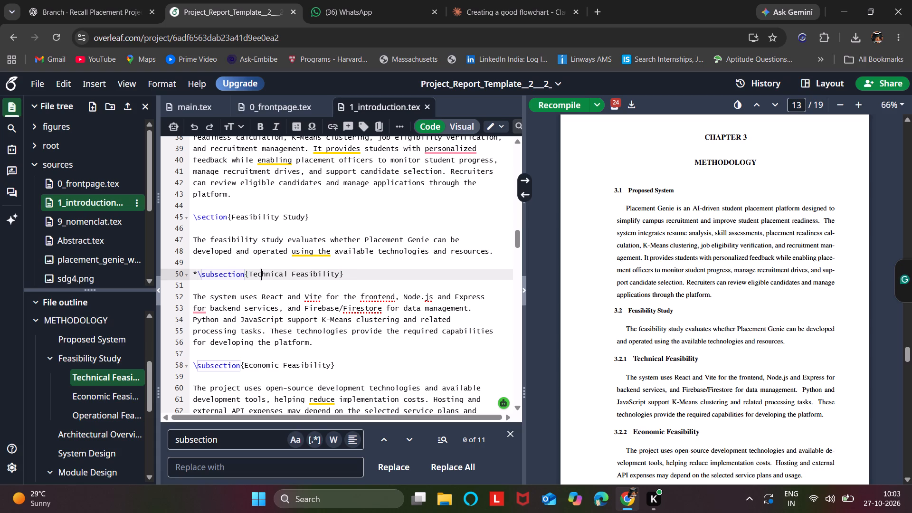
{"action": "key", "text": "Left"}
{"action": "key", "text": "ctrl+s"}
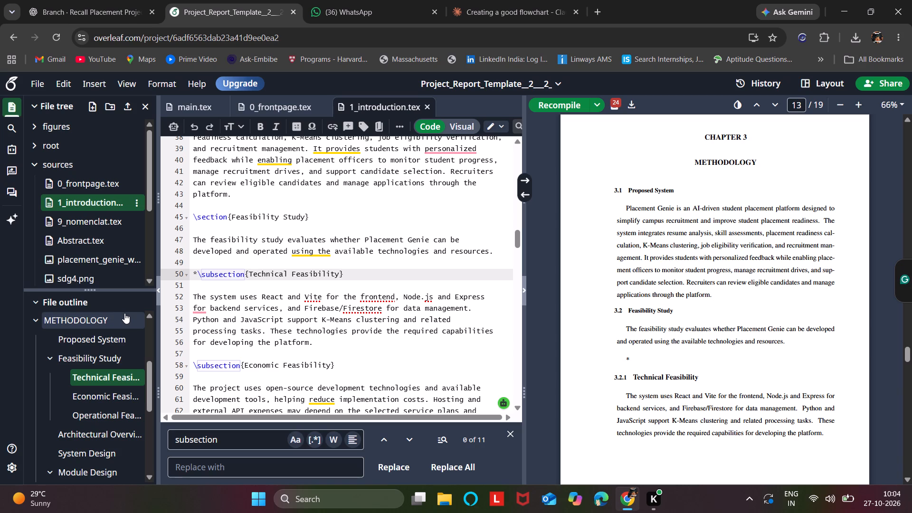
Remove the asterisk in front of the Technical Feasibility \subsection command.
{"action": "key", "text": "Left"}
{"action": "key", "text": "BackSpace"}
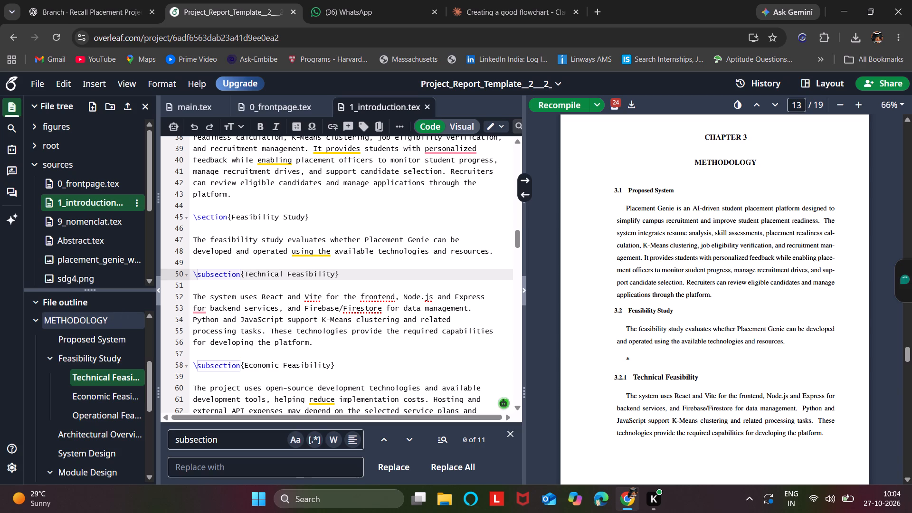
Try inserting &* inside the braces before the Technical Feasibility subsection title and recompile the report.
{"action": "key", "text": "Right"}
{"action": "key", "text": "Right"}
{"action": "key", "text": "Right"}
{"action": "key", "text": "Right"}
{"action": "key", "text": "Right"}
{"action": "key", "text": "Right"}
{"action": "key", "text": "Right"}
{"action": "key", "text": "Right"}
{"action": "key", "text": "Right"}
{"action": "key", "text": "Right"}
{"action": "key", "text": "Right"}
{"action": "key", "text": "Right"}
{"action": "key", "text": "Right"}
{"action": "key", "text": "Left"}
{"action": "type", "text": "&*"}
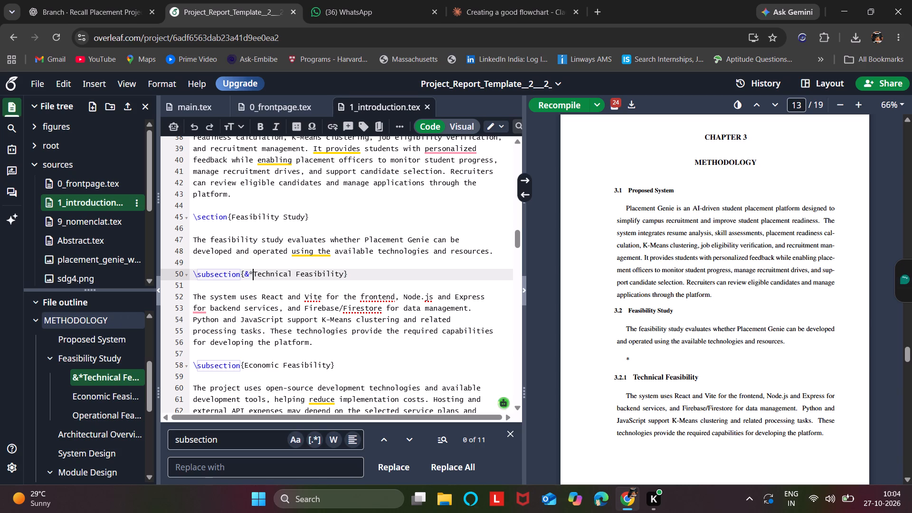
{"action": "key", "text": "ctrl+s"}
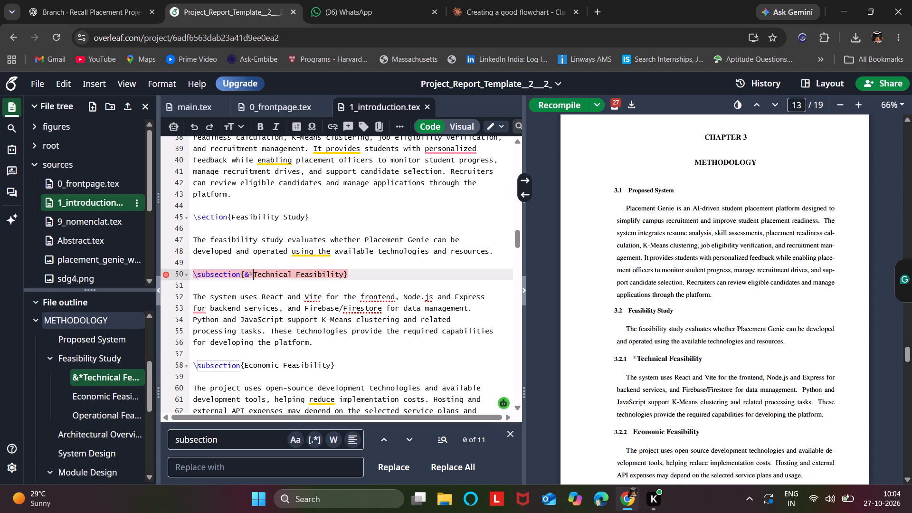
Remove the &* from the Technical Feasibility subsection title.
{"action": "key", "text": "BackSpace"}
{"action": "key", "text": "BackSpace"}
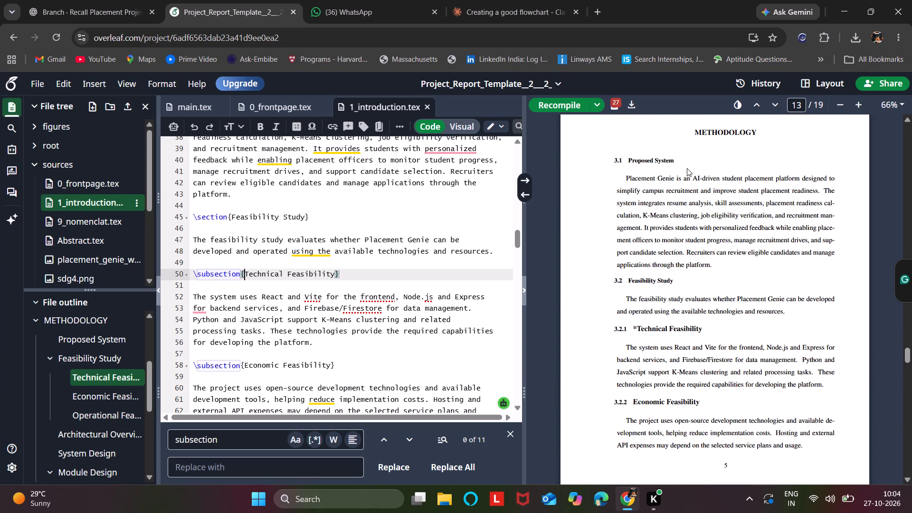
Examine the architecture flowchart's size and placement in the compiled report, along with the blank space on the page before it.
{"action": "scroll", "coordinate": [668, 273], "scroll_direction": "down", "scroll_amount": 1}
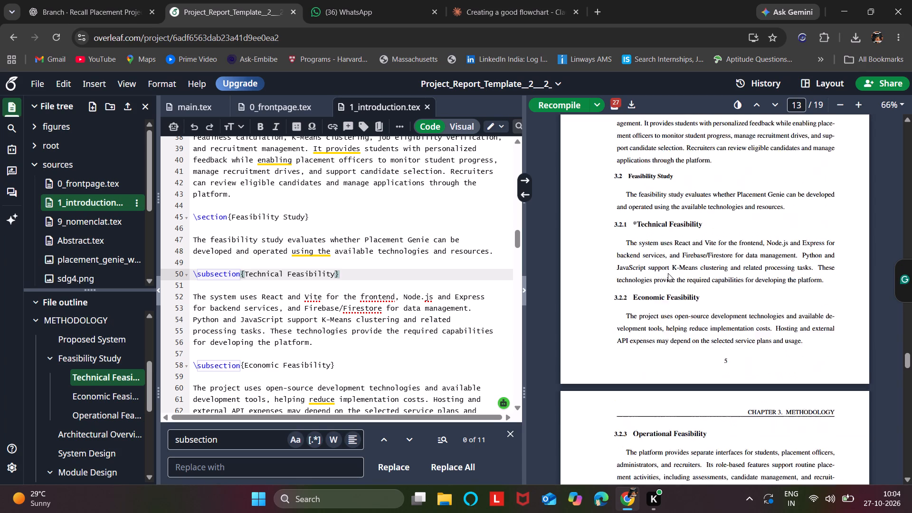
{"action": "scroll", "coordinate": [668, 273], "scroll_direction": "down", "scroll_amount": 6}
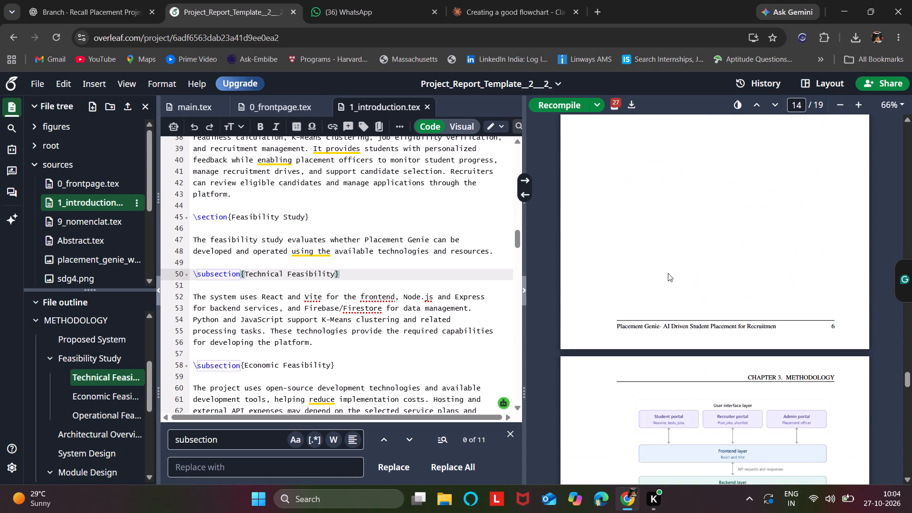
{"action": "scroll", "coordinate": [668, 273], "scroll_direction": "down", "scroll_amount": 2}
{"action": "scroll", "coordinate": [668, 273], "scroll_direction": "up", "scroll_amount": 3}
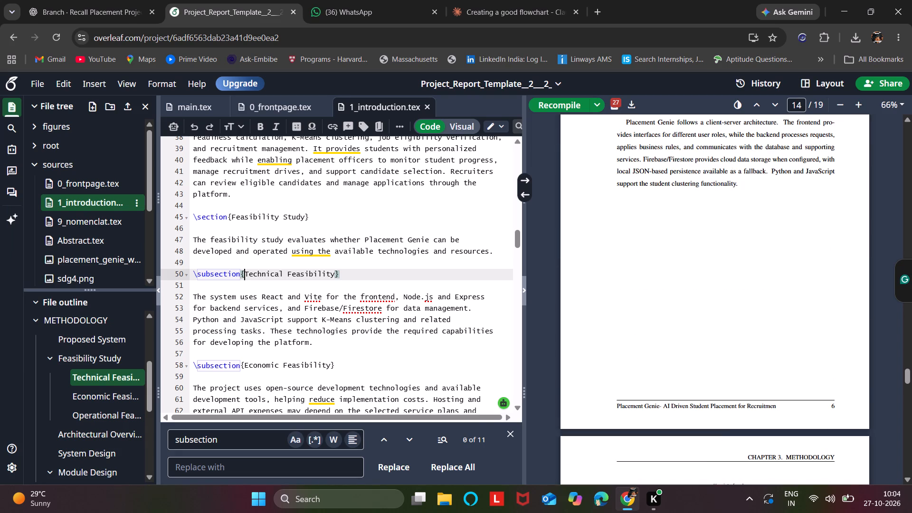
{"action": "scroll", "coordinate": [738, 408], "scroll_direction": "down", "scroll_amount": 4}
{"action": "scroll", "coordinate": [738, 408], "scroll_direction": "up", "scroll_amount": 1}
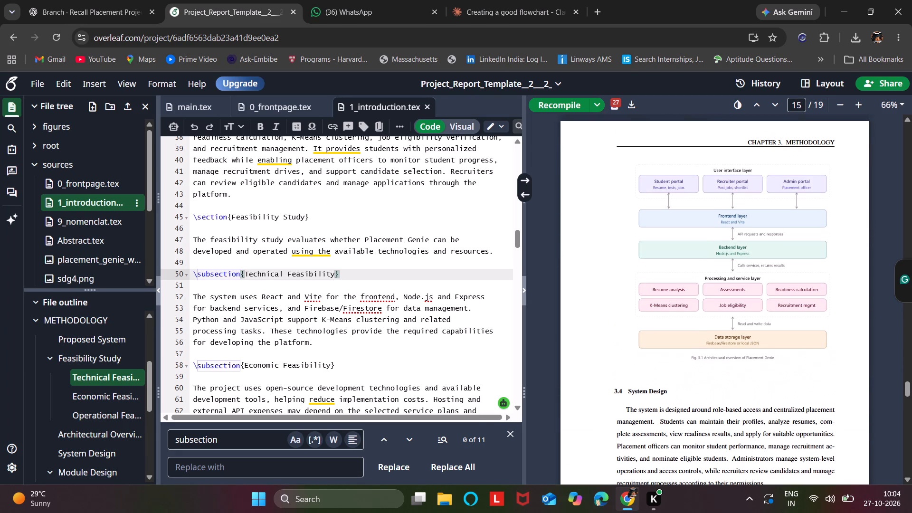
{"action": "scroll", "coordinate": [686, 356], "scroll_direction": "up", "scroll_amount": 1}
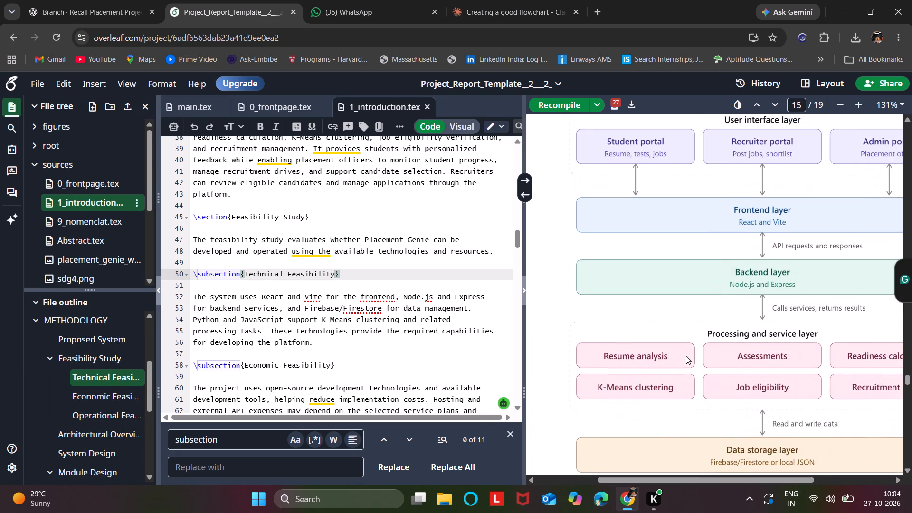
{"action": "scroll", "coordinate": [686, 356], "scroll_direction": "up", "scroll_amount": 1}
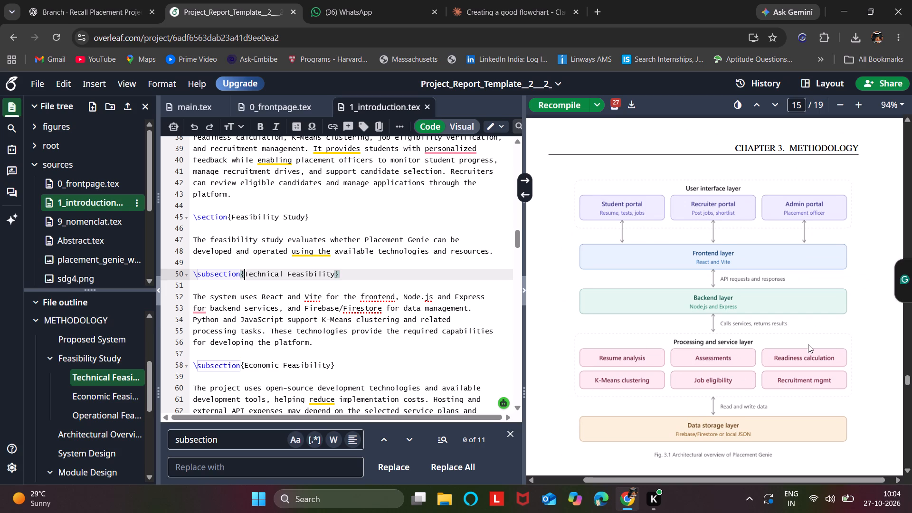
{"action": "scroll", "coordinate": [808, 344], "scroll_direction": "down", "scroll_amount": 1}
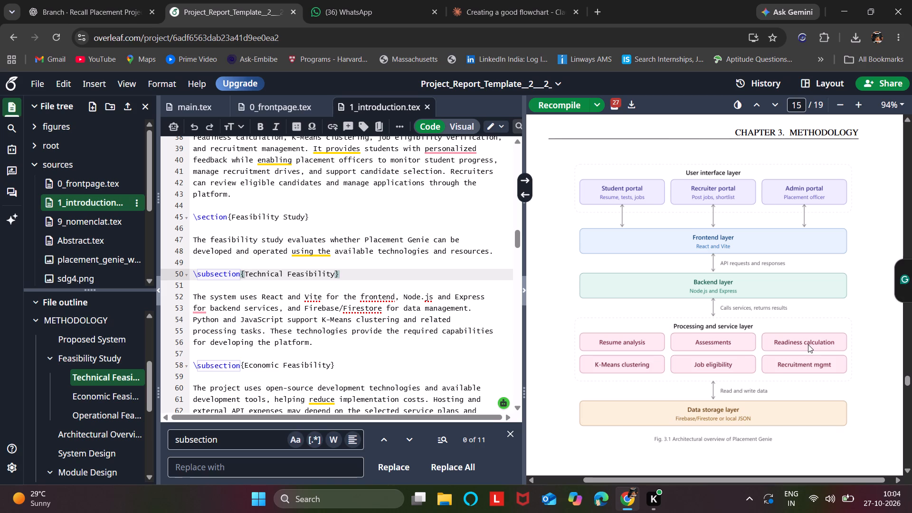
{"action": "scroll", "coordinate": [808, 344], "scroll_direction": "up", "scroll_amount": 1}
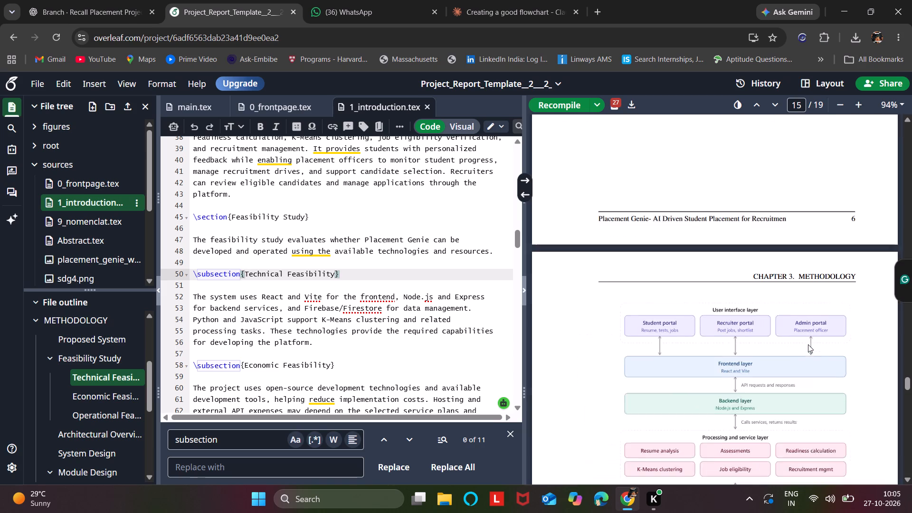
{"action": "scroll", "coordinate": [757, 372], "scroll_direction": "down", "scroll_amount": 1}
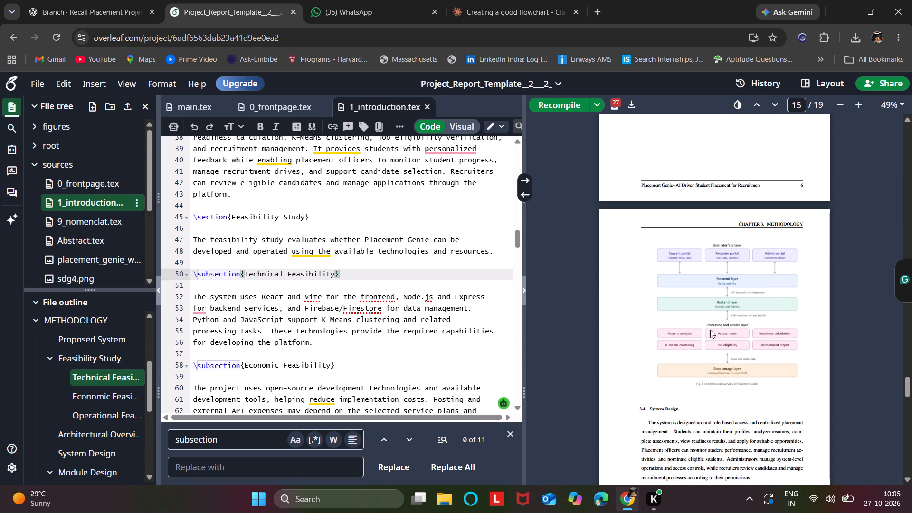
{"action": "scroll", "coordinate": [769, 332], "scroll_direction": "up", "scroll_amount": 2}
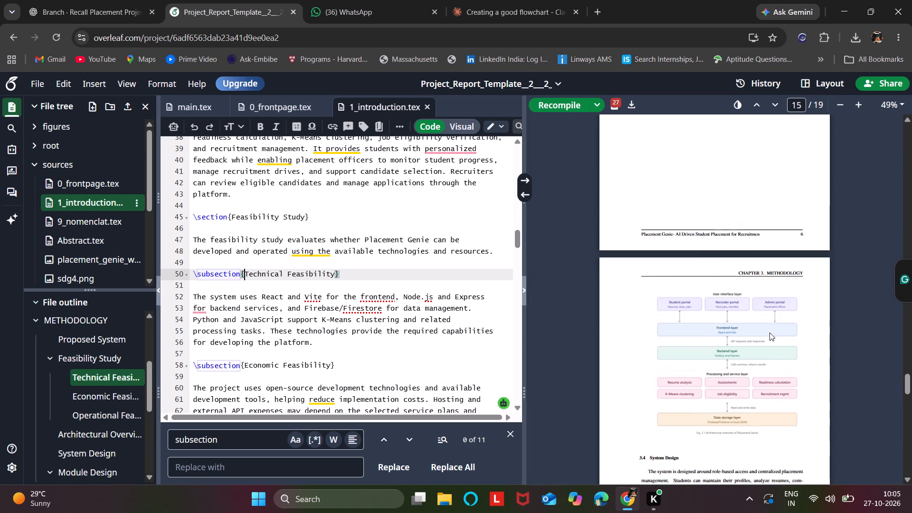
Review the compiled Methodology pages for heading sizes and layout, from Feasibility Study through Module Design to Testing and Validation.
{"action": "scroll", "coordinate": [769, 332], "scroll_direction": "up", "scroll_amount": 13}
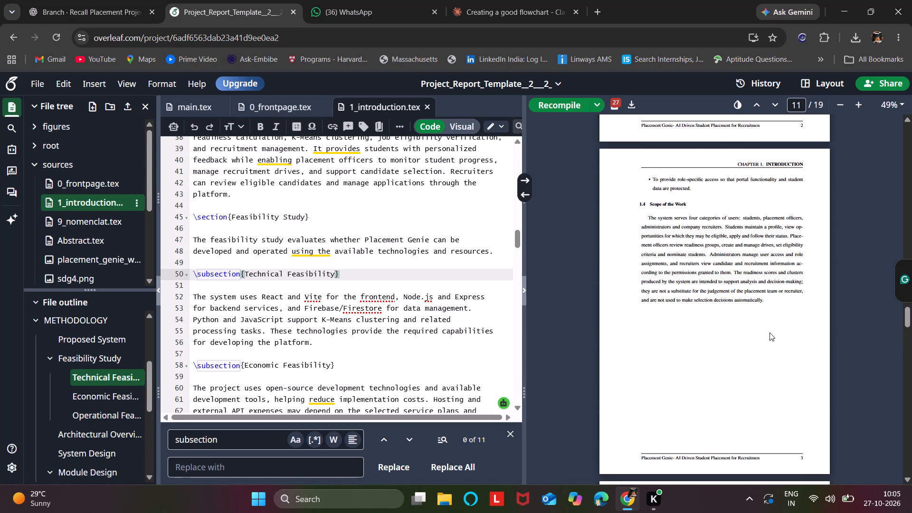
{"action": "scroll", "coordinate": [769, 332], "scroll_direction": "down", "scroll_amount": 10}
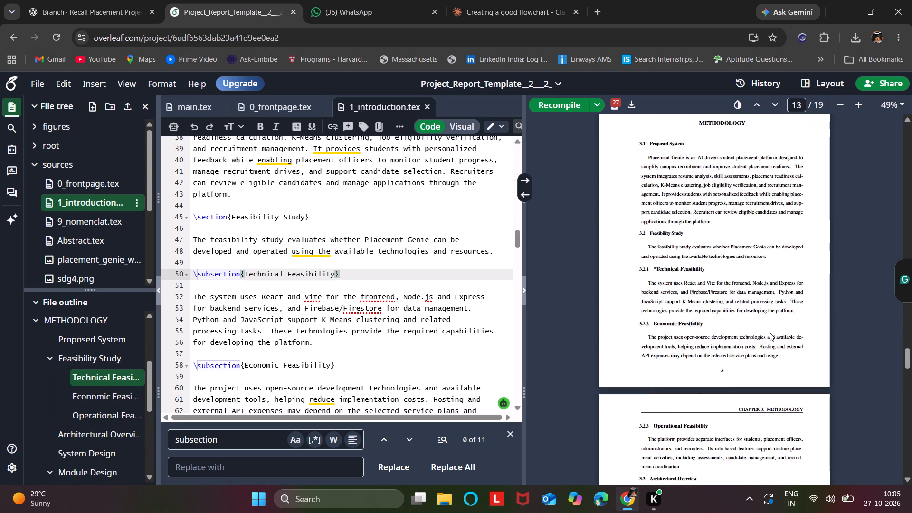
{"action": "scroll", "coordinate": [769, 332], "scroll_direction": "down", "scroll_amount": 6}
{"action": "scroll", "coordinate": [769, 332], "scroll_direction": "up", "scroll_amount": 3}
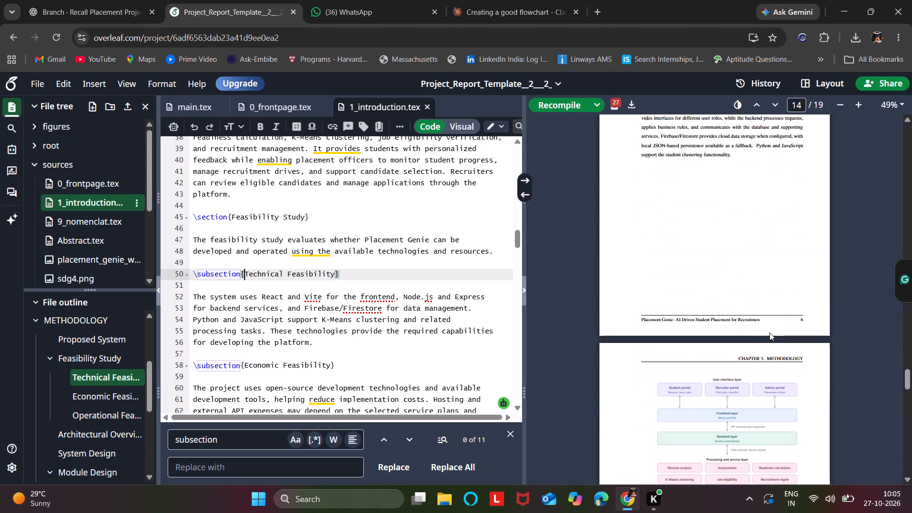
{"action": "scroll", "coordinate": [708, 206], "scroll_direction": "up", "scroll_amount": 2}
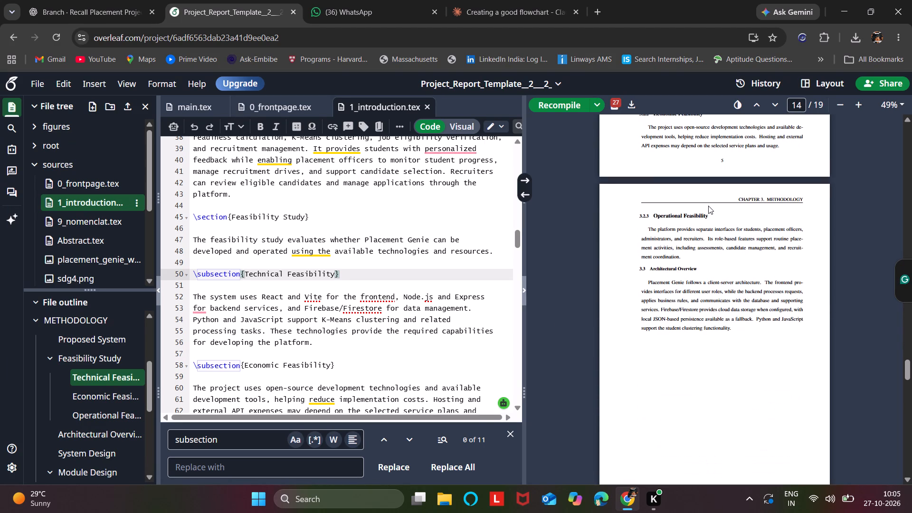
{"action": "scroll", "coordinate": [708, 206], "scroll_direction": "down", "scroll_amount": 4}
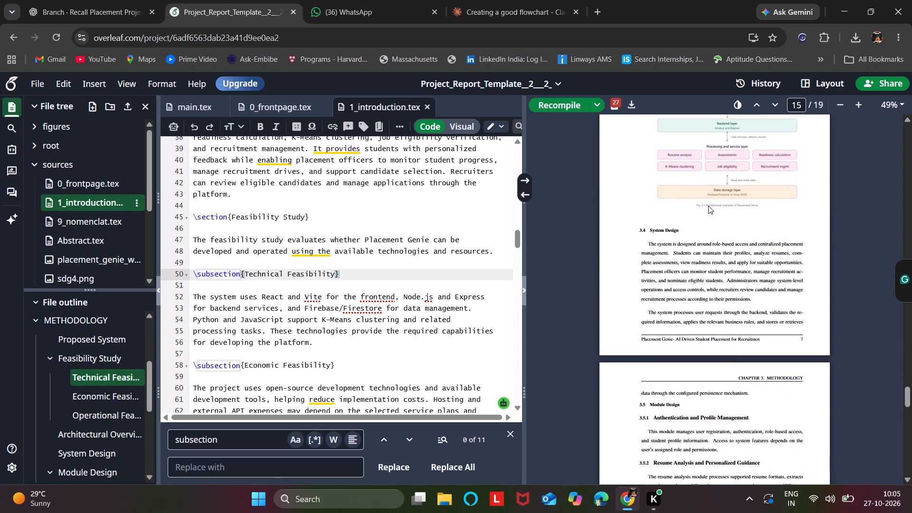
{"action": "scroll", "coordinate": [708, 206], "scroll_direction": "down", "scroll_amount": 2}
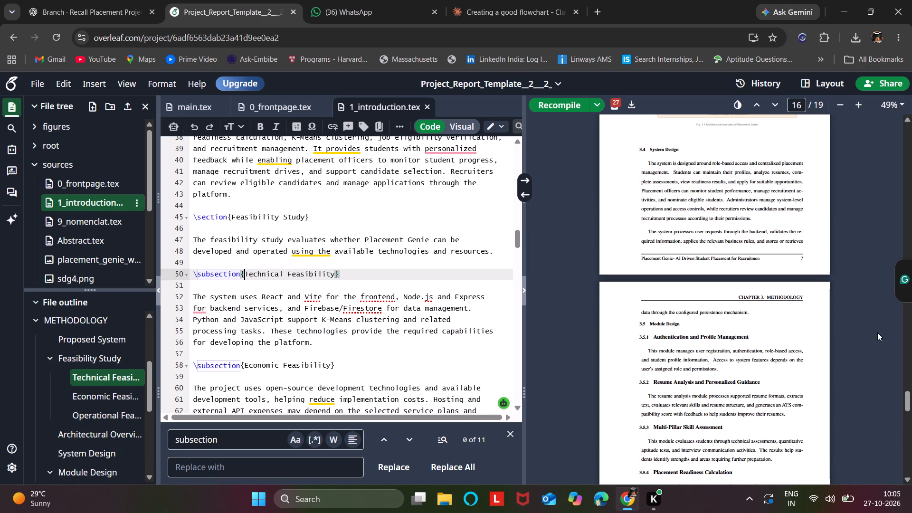
{"action": "scroll", "coordinate": [727, 351], "scroll_direction": "down", "scroll_amount": 1}
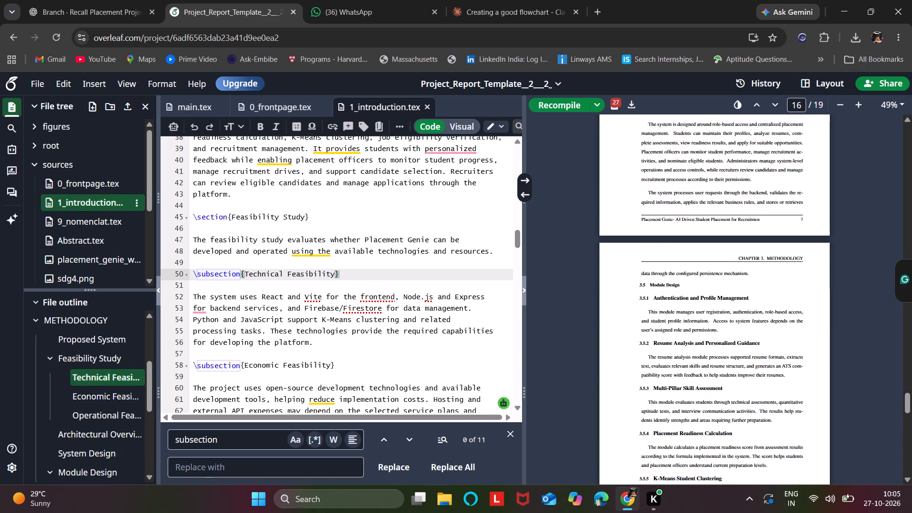
{"action": "scroll", "coordinate": [727, 351], "scroll_direction": "down", "scroll_amount": 3}
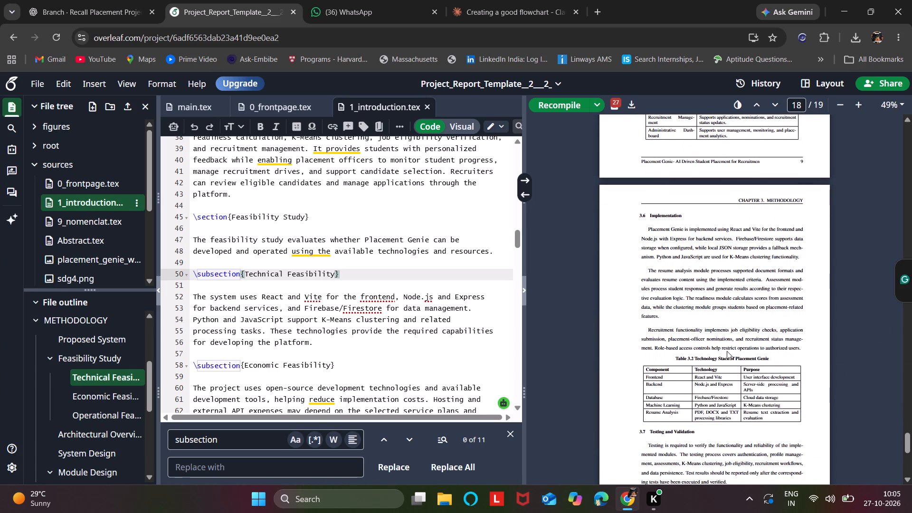
{"action": "scroll", "coordinate": [727, 351], "scroll_direction": "down", "scroll_amount": 6}
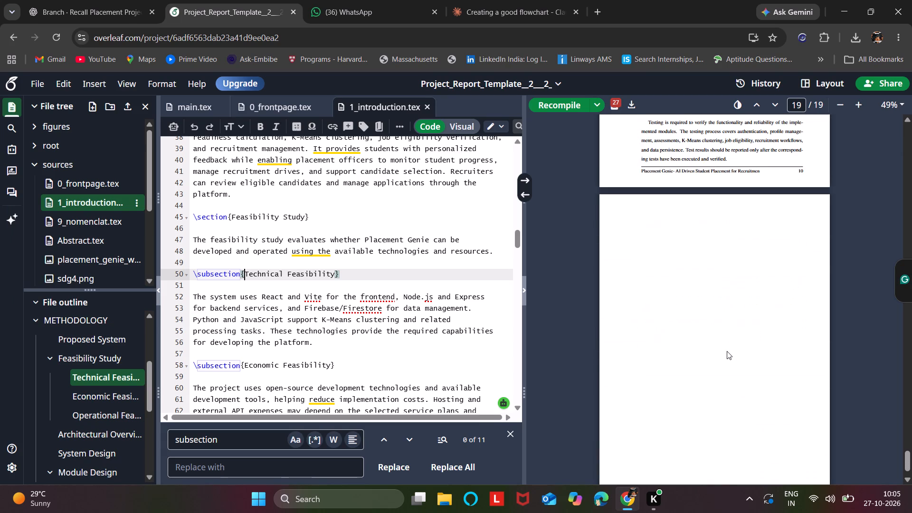
Review the compiled report pages backwards from Testing and Validation through Implementation to the Module Design subsections.
{"action": "scroll", "coordinate": [727, 351], "scroll_direction": "up", "scroll_amount": 1}
{"action": "scroll", "coordinate": [715, 291], "scroll_direction": "up", "scroll_amount": 1}
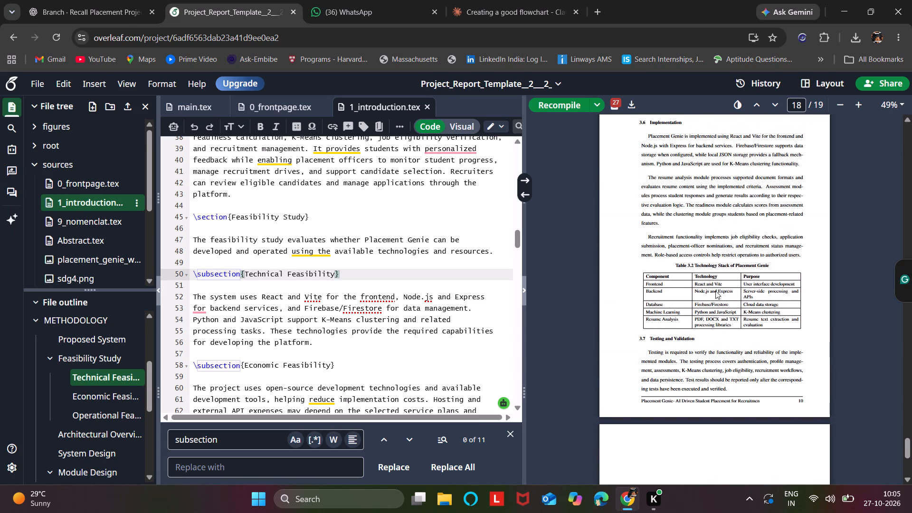
{"action": "scroll", "coordinate": [715, 291], "scroll_direction": "up", "scroll_amount": 1}
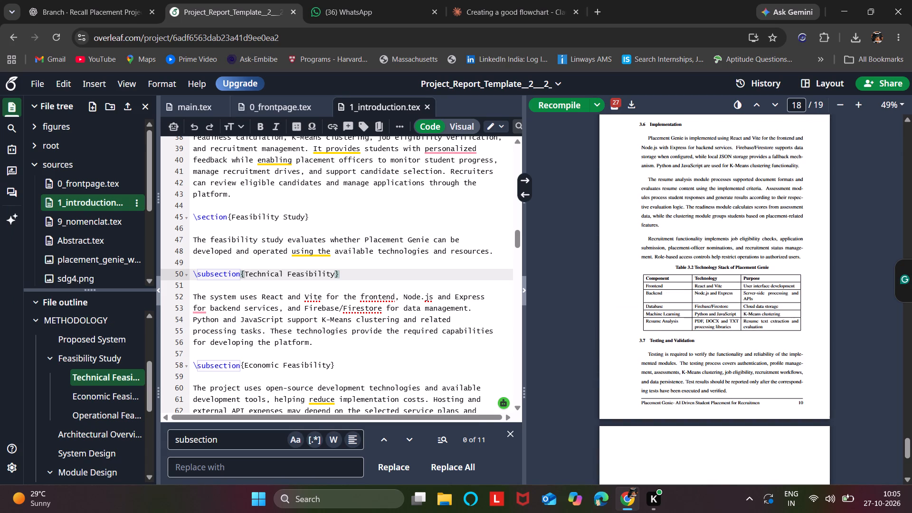
{"action": "scroll", "coordinate": [715, 291], "scroll_direction": "up", "scroll_amount": 3}
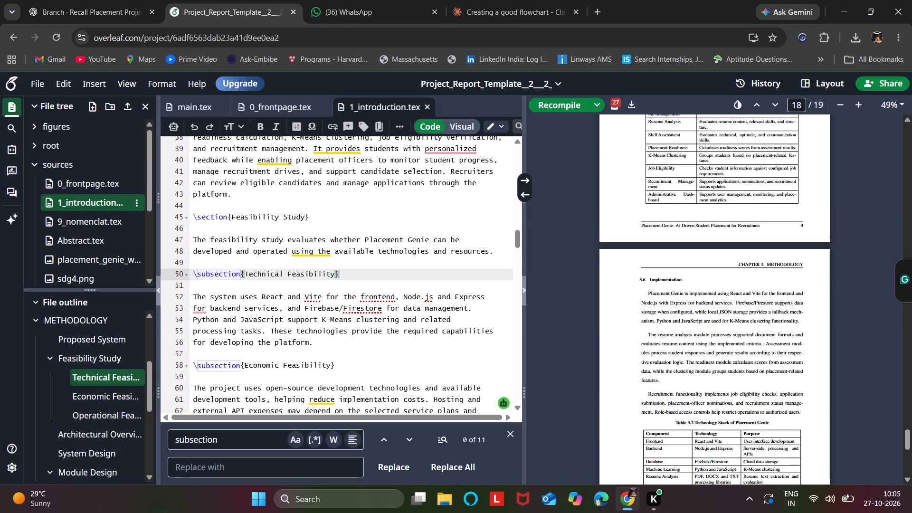
{"action": "scroll", "coordinate": [723, 285], "scroll_direction": "up", "scroll_amount": 4}
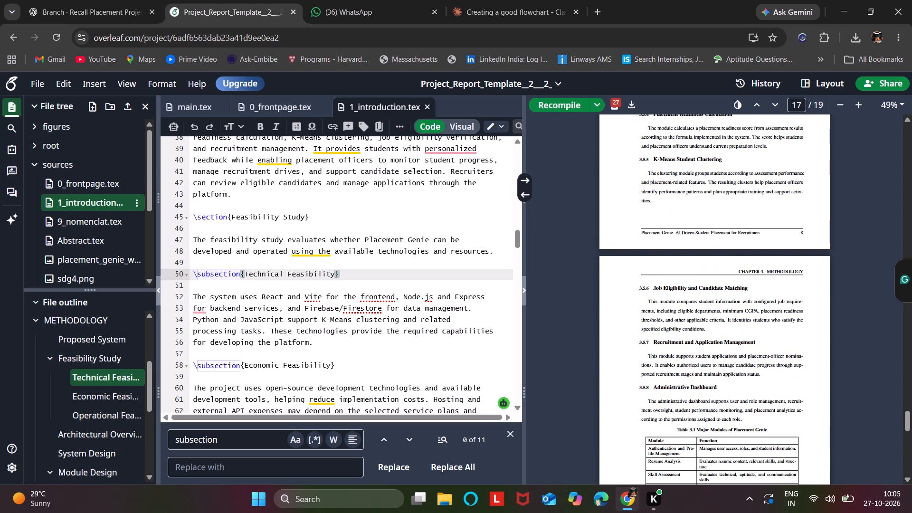
{"action": "scroll", "coordinate": [723, 285], "scroll_direction": "up", "scroll_amount": 2}
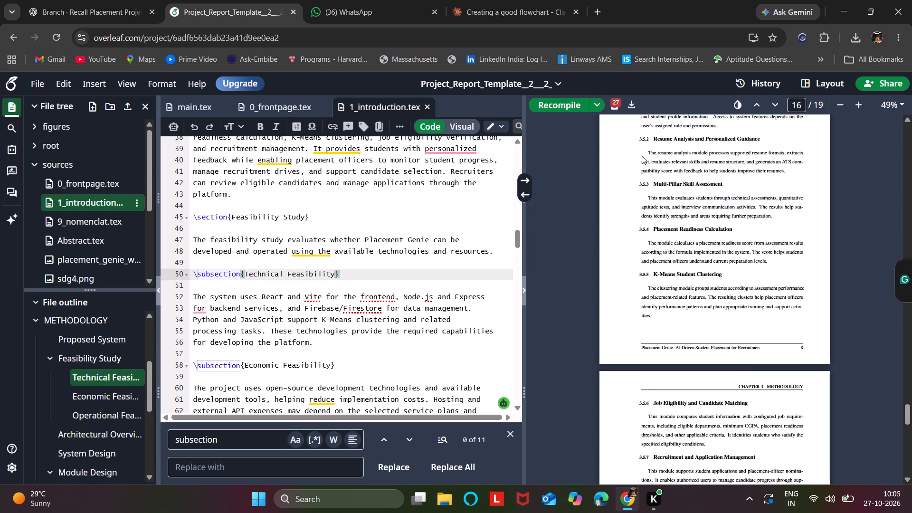
Open the downloaded Project_Report_Template__2___2_ (3).pdf and examine its Methodology chapter, from the K-Means clustering steps to Testing and Validation.
{"action": "left_click", "coordinate": [853, 38]}
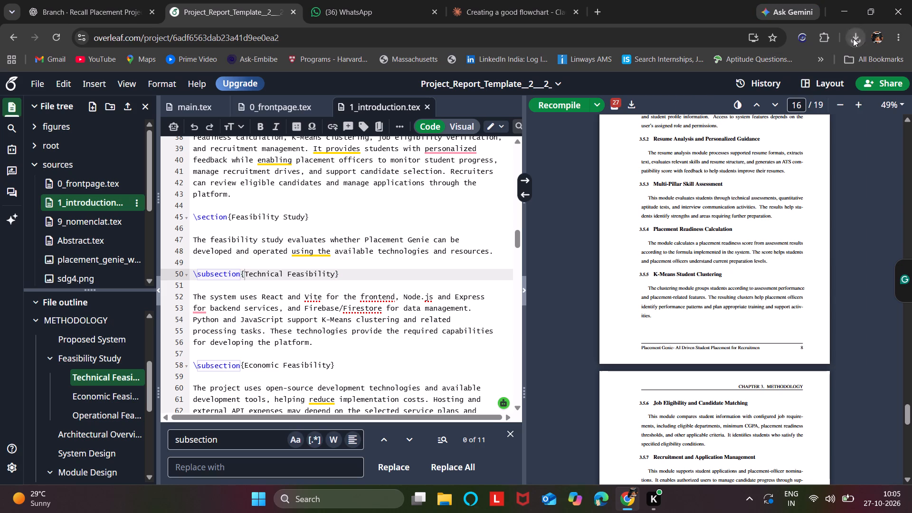
{"action": "left_click", "coordinate": [735, 138]}
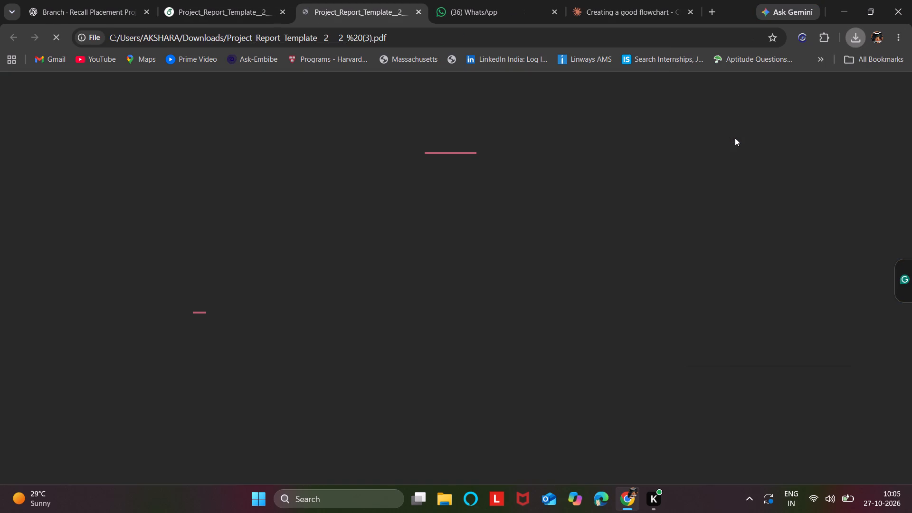
{"action": "scroll", "coordinate": [541, 262], "scroll_direction": "down", "scroll_amount": 4}
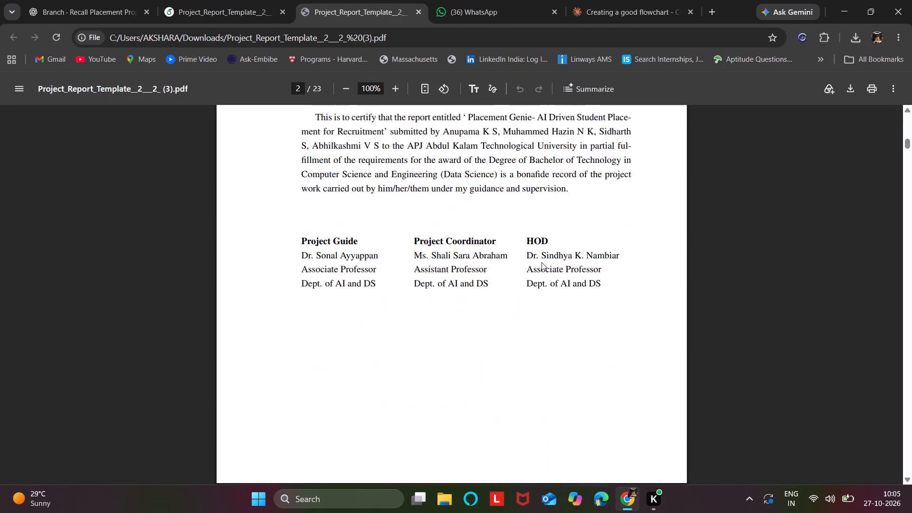
{"action": "scroll", "coordinate": [541, 262], "scroll_direction": "down", "scroll_amount": 9}
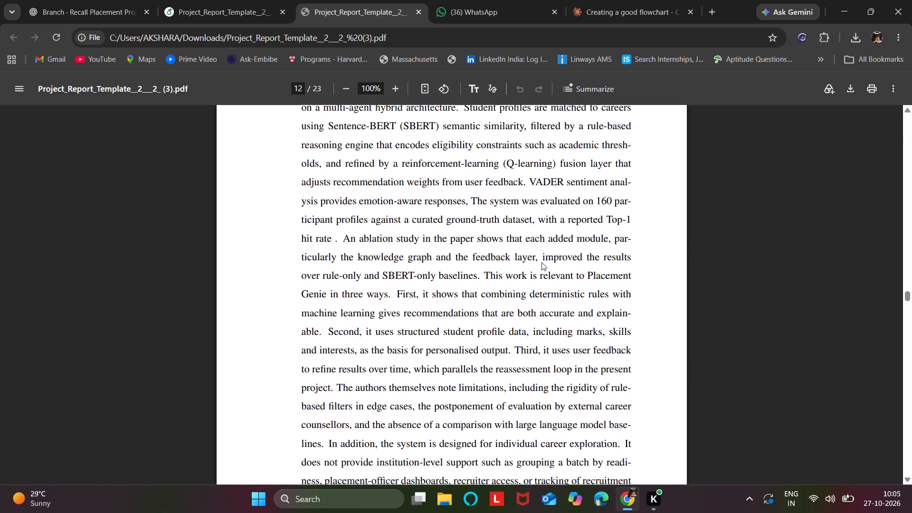
{"action": "scroll", "coordinate": [541, 262], "scroll_direction": "down", "scroll_amount": 7}
{"action": "scroll", "coordinate": [541, 262], "scroll_direction": "up", "scroll_amount": 3}
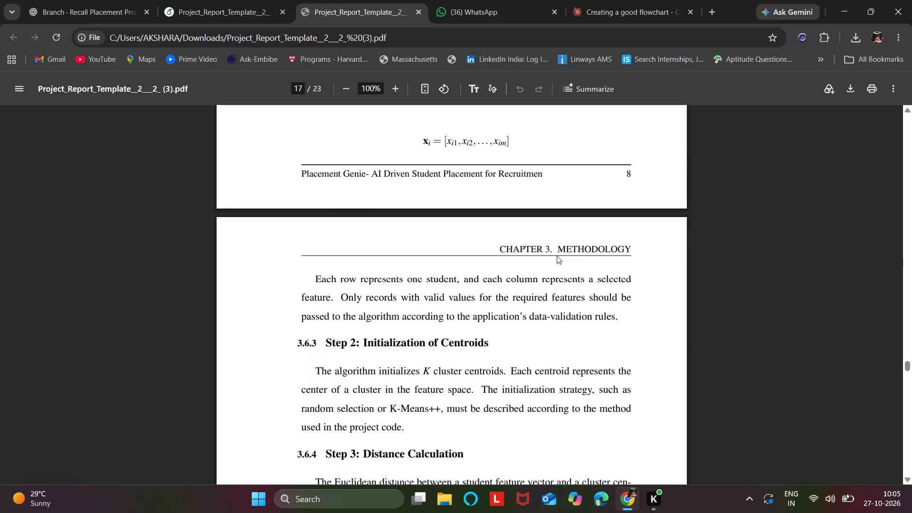
{"action": "scroll", "coordinate": [506, 317], "scroll_direction": "down", "scroll_amount": 1}
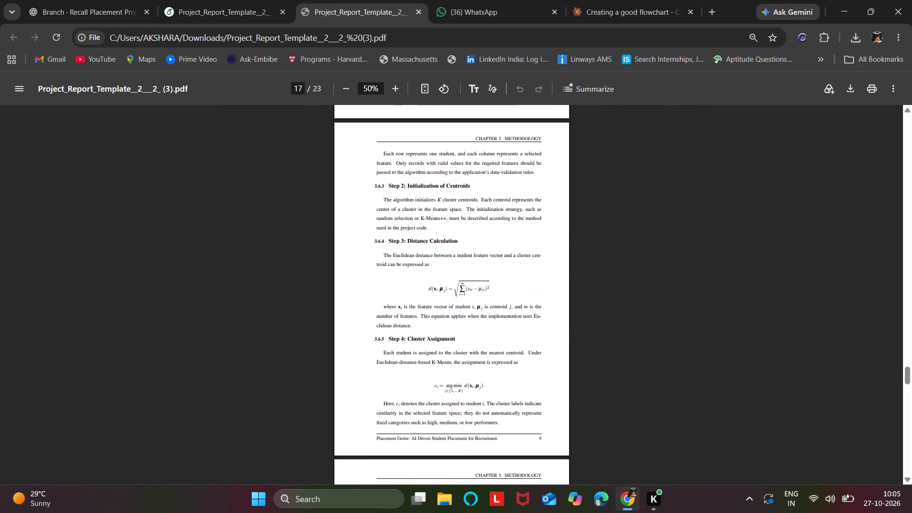
{"action": "scroll", "coordinate": [506, 317], "scroll_direction": "down", "scroll_amount": 8}
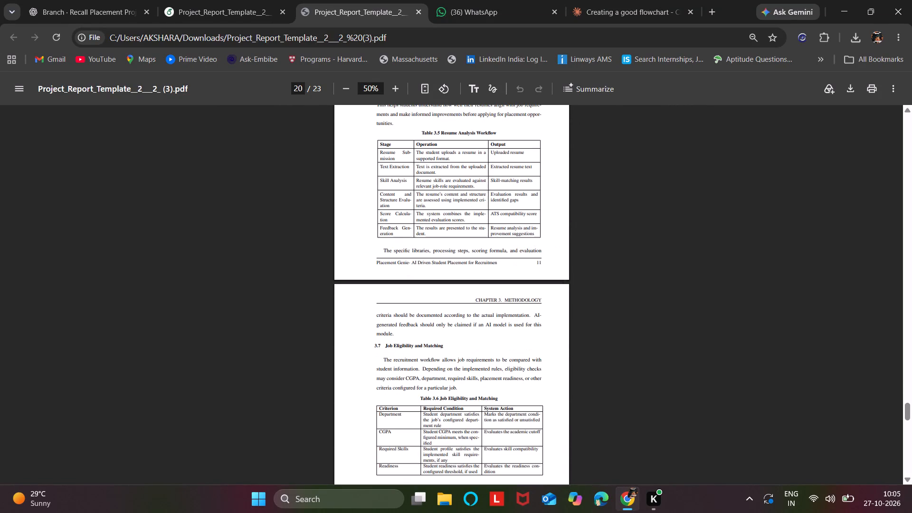
{"action": "scroll", "coordinate": [506, 317], "scroll_direction": "down", "scroll_amount": 2}
{"action": "scroll", "coordinate": [506, 317], "scroll_direction": "up", "scroll_amount": 3}
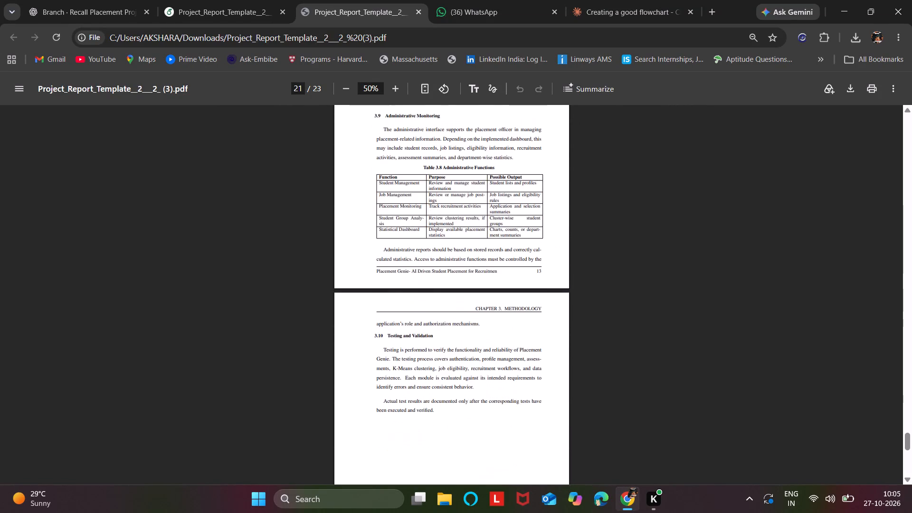
{"action": "scroll", "coordinate": [506, 317], "scroll_direction": "up", "scroll_amount": 8}
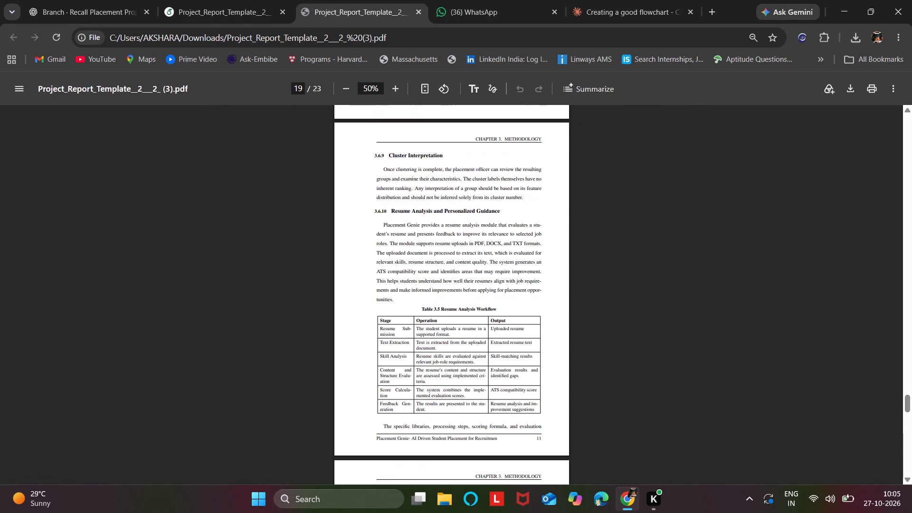
{"action": "scroll", "coordinate": [506, 317], "scroll_direction": "up", "scroll_amount": 5}
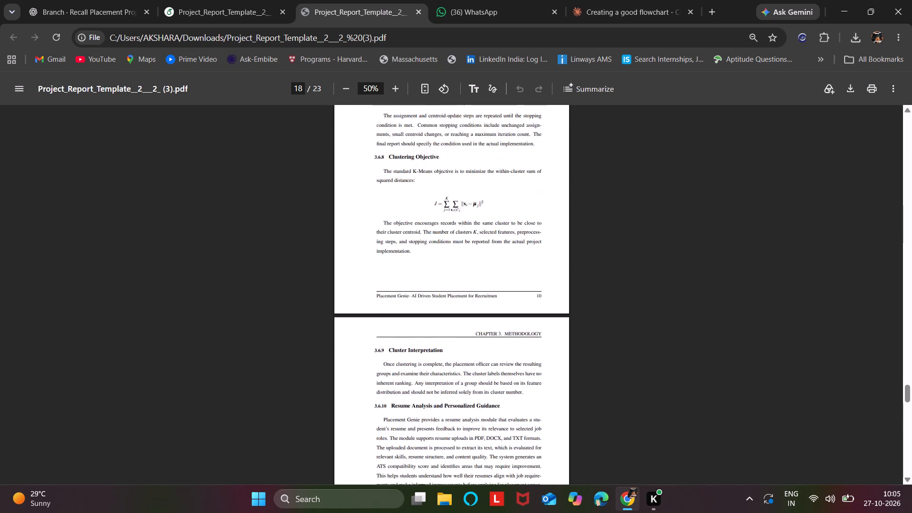
{"action": "scroll", "coordinate": [506, 317], "scroll_direction": "up", "scroll_amount": 1}
Examine the Resume Analysis, Job Eligibility and Matching, and Recruitment Management Workflow sections with their tables in the downloaded PDF.
{"action": "scroll", "coordinate": [506, 317], "scroll_direction": "down", "scroll_amount": 1}
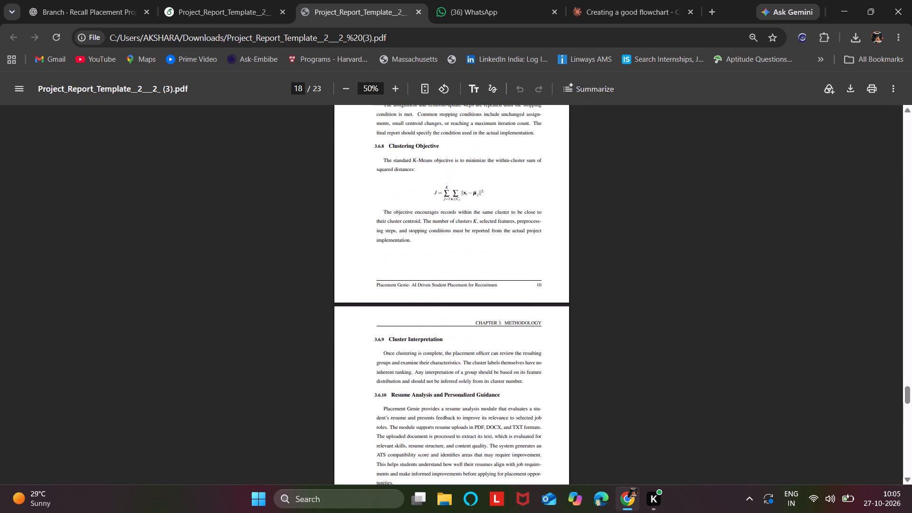
{"action": "scroll", "coordinate": [506, 317], "scroll_direction": "down", "scroll_amount": 3}
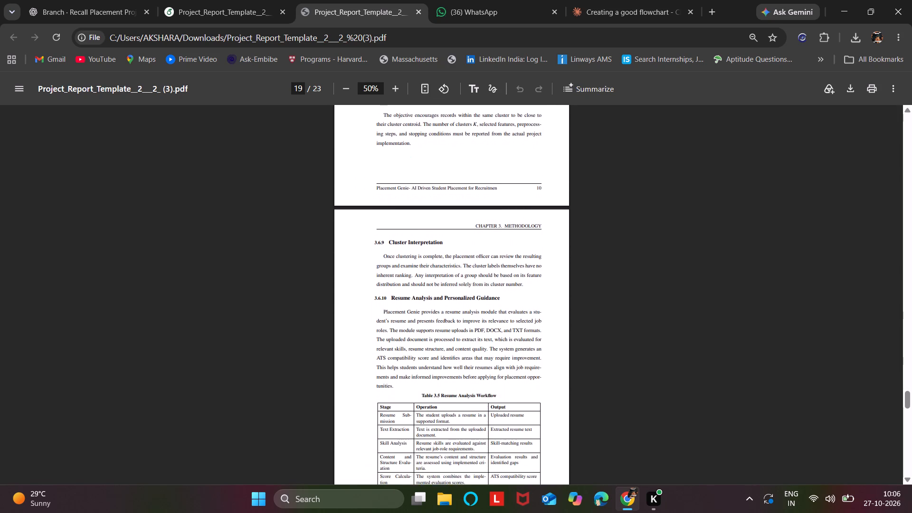
{"action": "scroll", "coordinate": [506, 317], "scroll_direction": "down", "scroll_amount": 1}
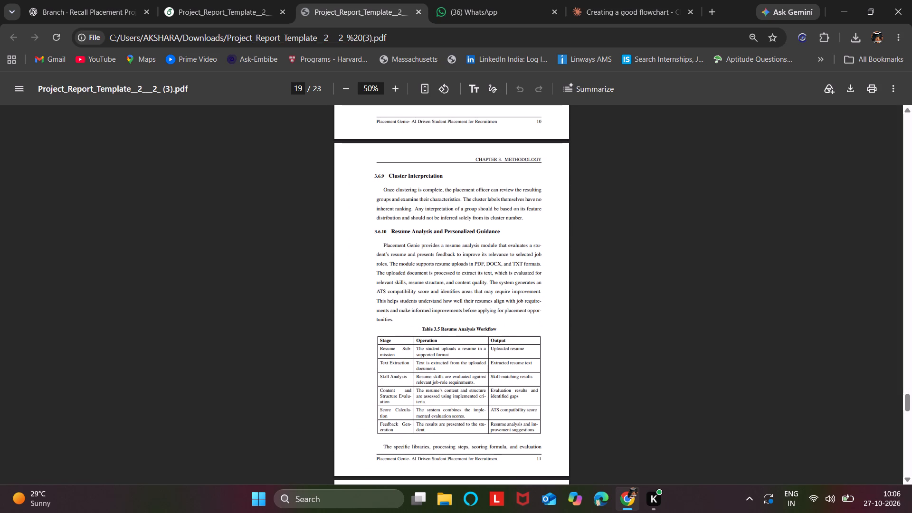
{"action": "scroll", "coordinate": [408, 362], "scroll_direction": "down", "scroll_amount": 2}
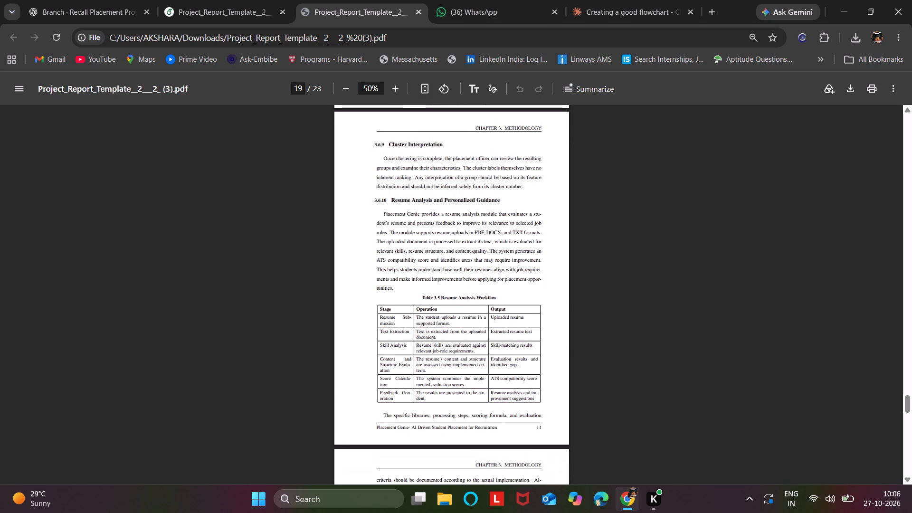
{"action": "left_click", "coordinate": [383, 314]}
{"action": "scroll", "coordinate": [421, 331], "scroll_direction": "down", "scroll_amount": 1}
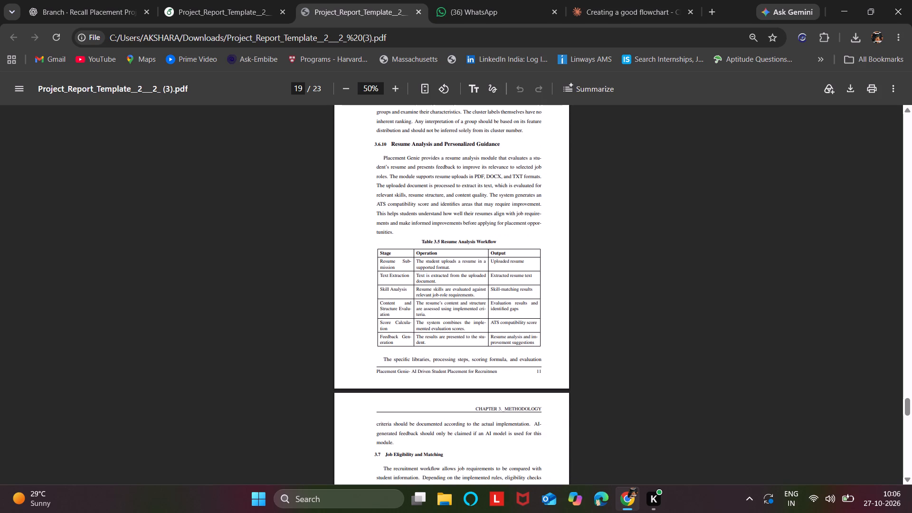
{"action": "scroll", "coordinate": [421, 331], "scroll_direction": "down", "scroll_amount": 2}
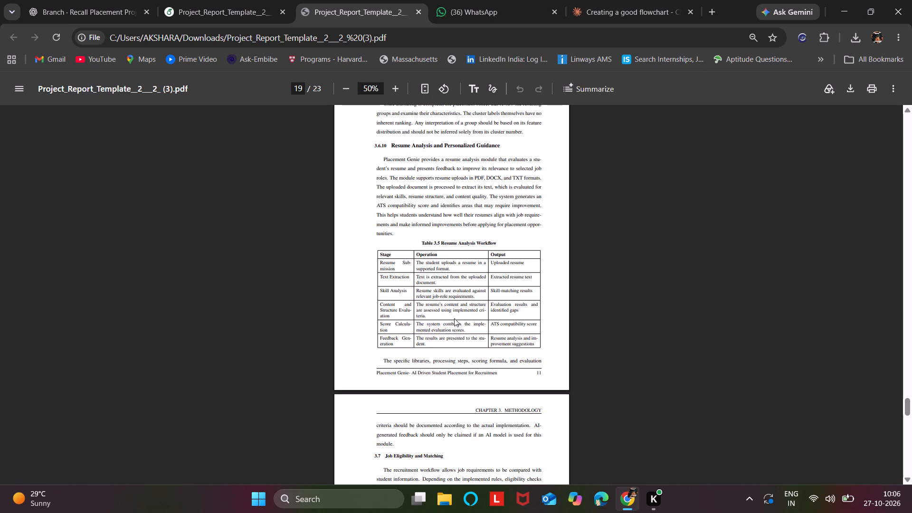
{"action": "scroll", "coordinate": [411, 322], "scroll_direction": "down", "scroll_amount": 1}
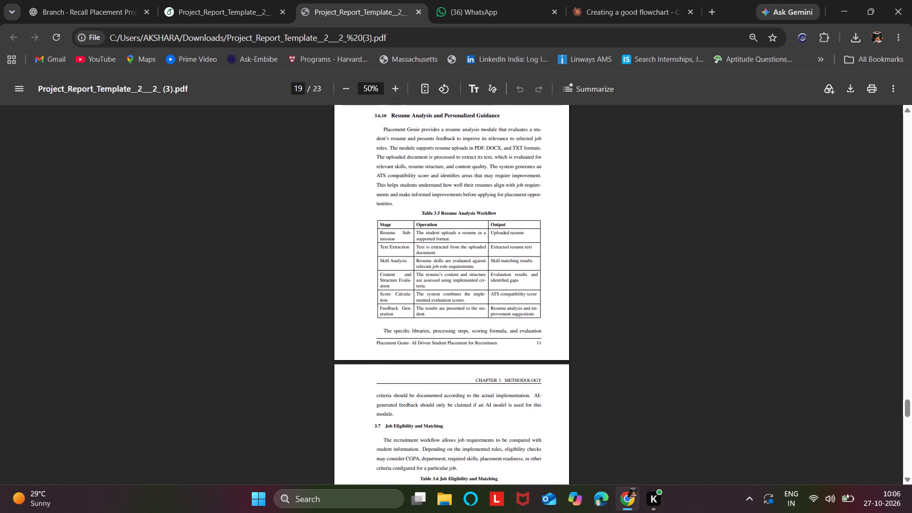
{"action": "scroll", "coordinate": [411, 322], "scroll_direction": "down", "scroll_amount": 4}
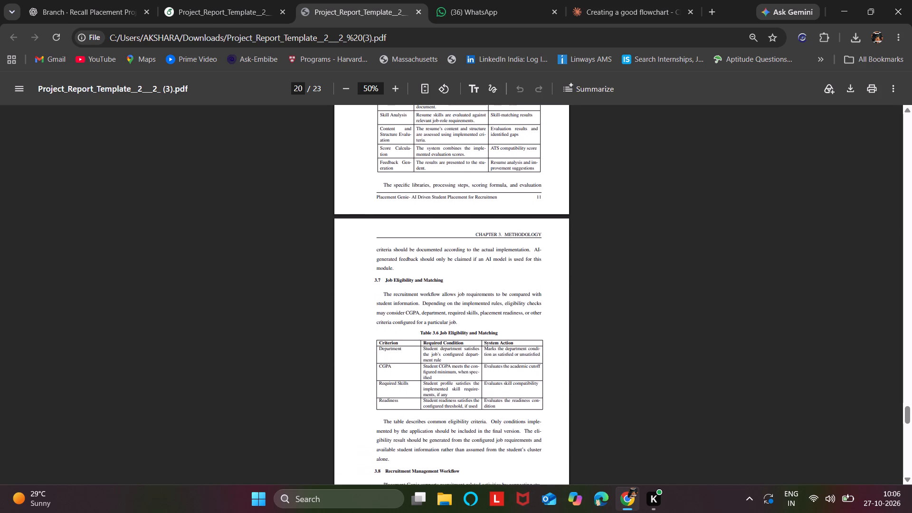
{"action": "scroll", "coordinate": [411, 322], "scroll_direction": "down", "scroll_amount": 3}
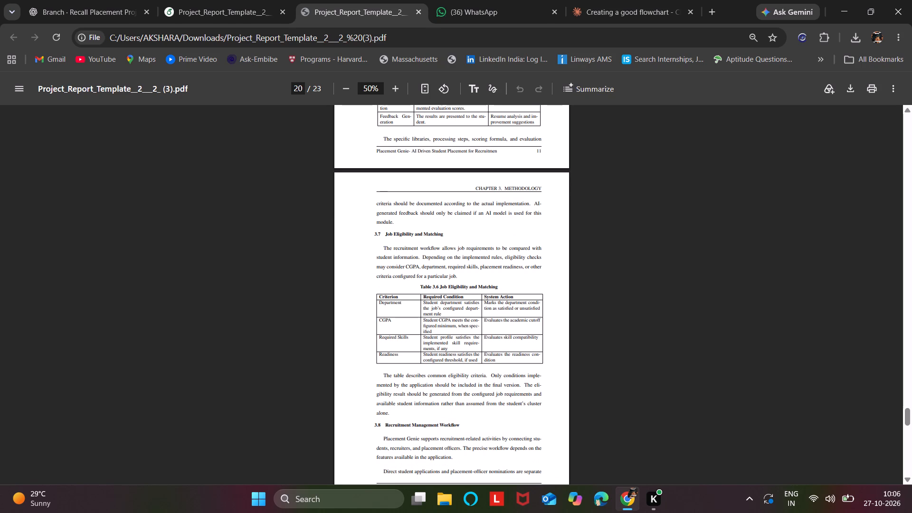
{"action": "scroll", "coordinate": [465, 325], "scroll_direction": "down", "scroll_amount": 2}
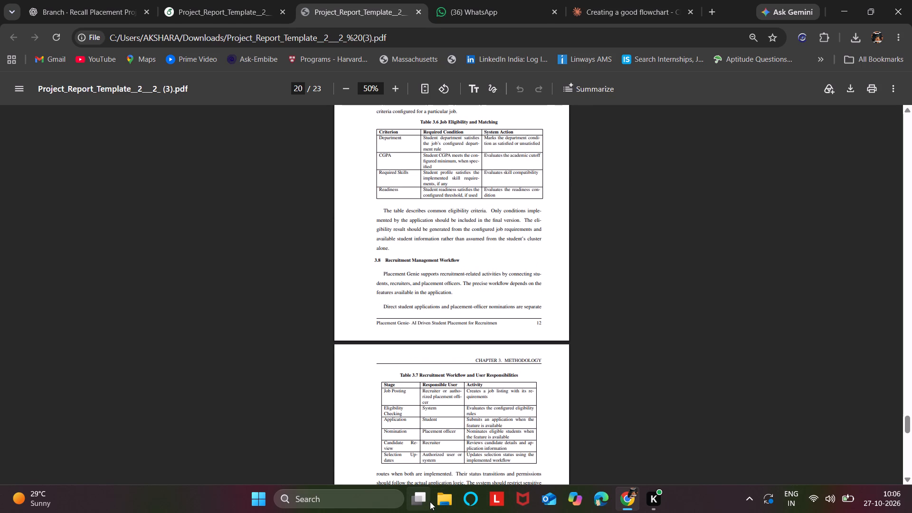
{"action": "left_click", "coordinate": [448, 493]}
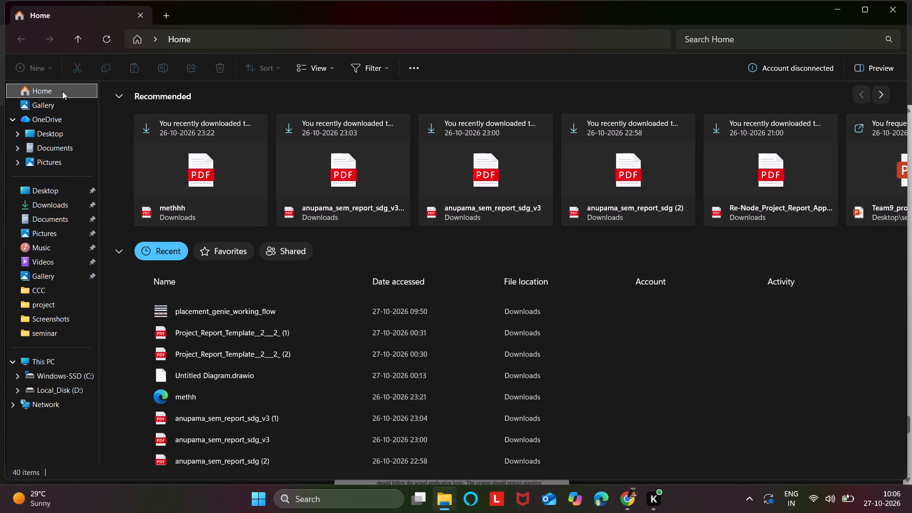
{"action": "double_click", "coordinate": [60, 101]}
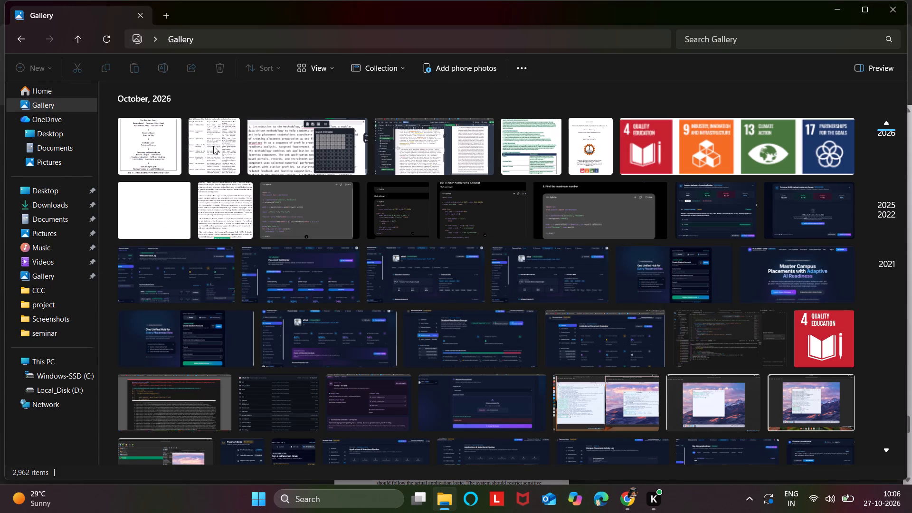
{"action": "double_click", "coordinate": [213, 146]}
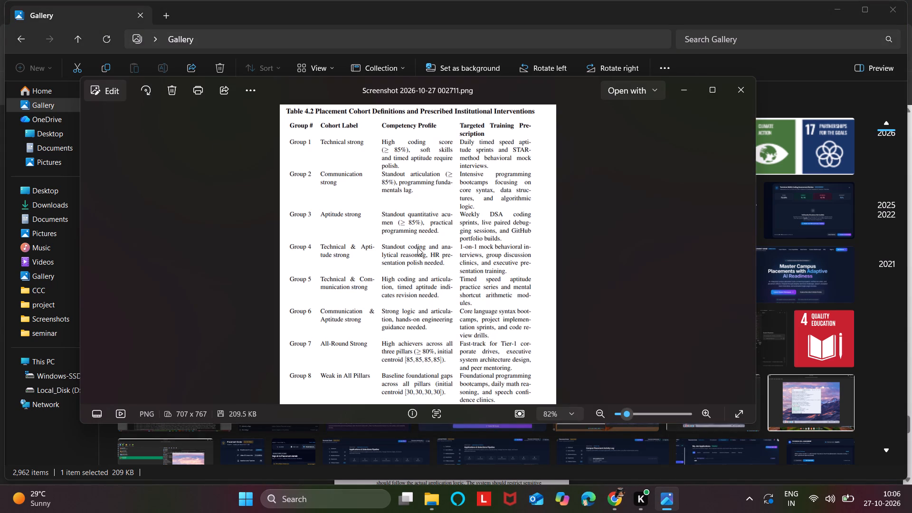
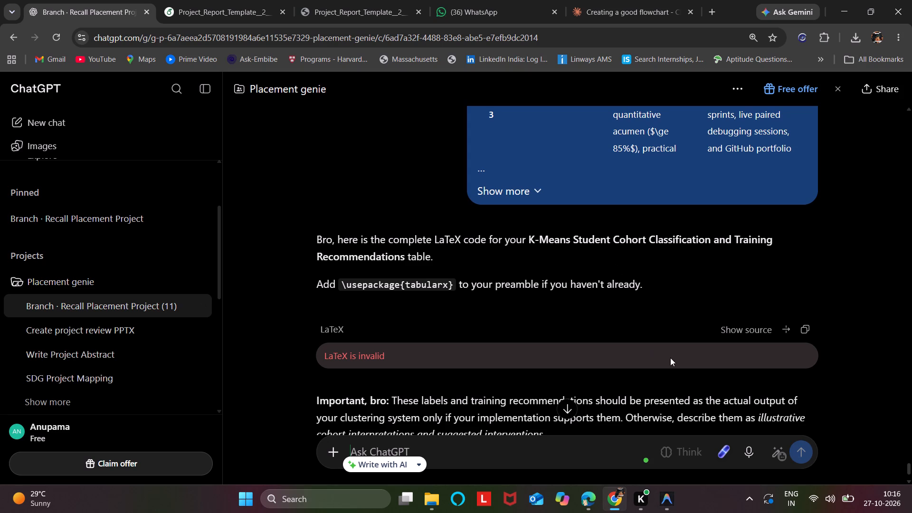
{"action": "left_click", "coordinate": [804, 327]}
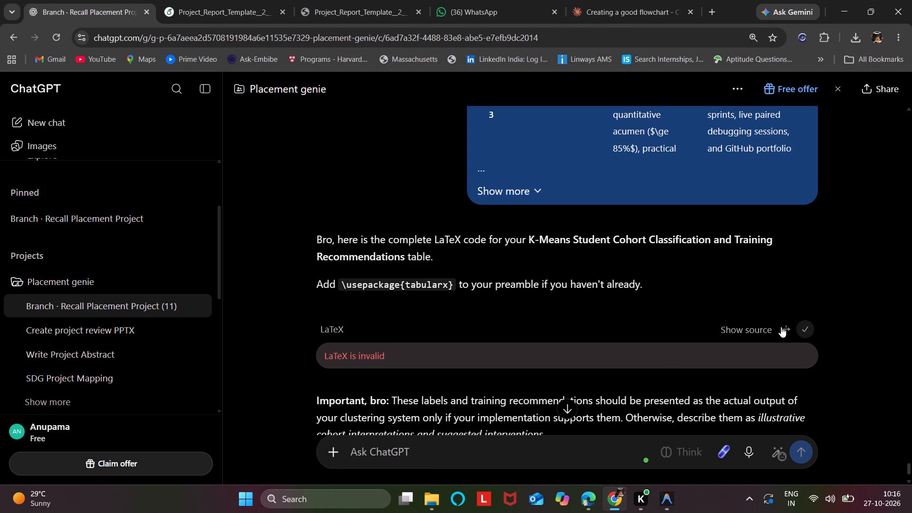
{"action": "scroll", "coordinate": [654, 295], "scroll_direction": "down", "scroll_amount": 6}
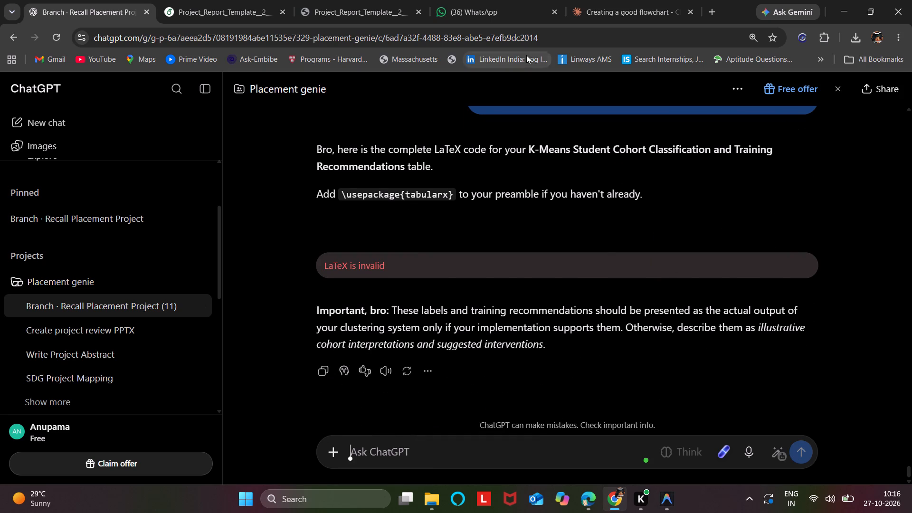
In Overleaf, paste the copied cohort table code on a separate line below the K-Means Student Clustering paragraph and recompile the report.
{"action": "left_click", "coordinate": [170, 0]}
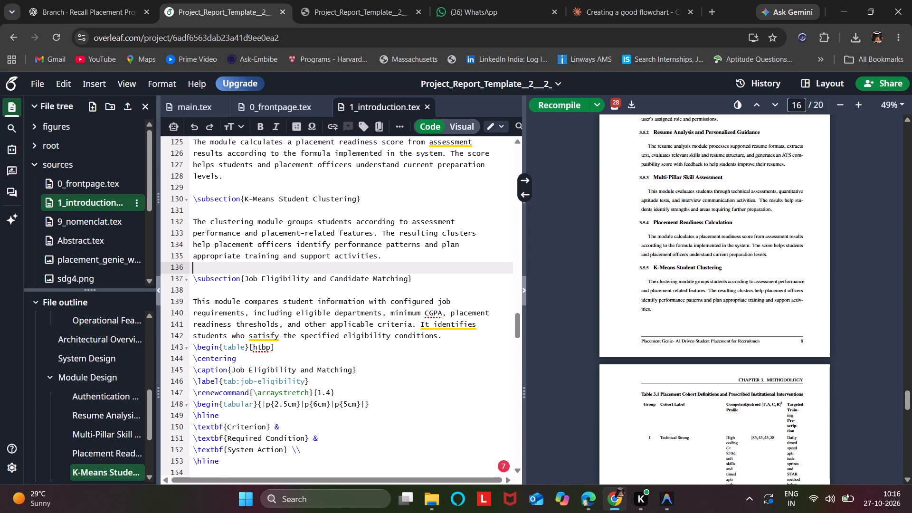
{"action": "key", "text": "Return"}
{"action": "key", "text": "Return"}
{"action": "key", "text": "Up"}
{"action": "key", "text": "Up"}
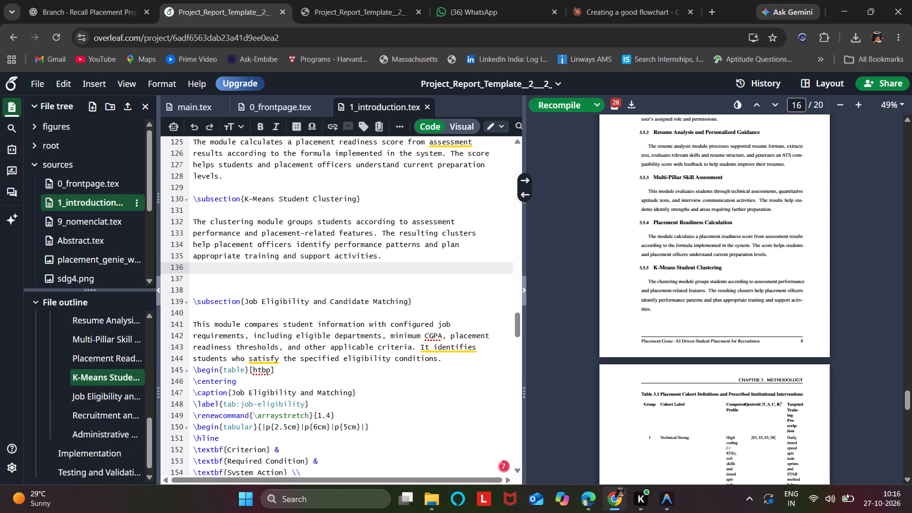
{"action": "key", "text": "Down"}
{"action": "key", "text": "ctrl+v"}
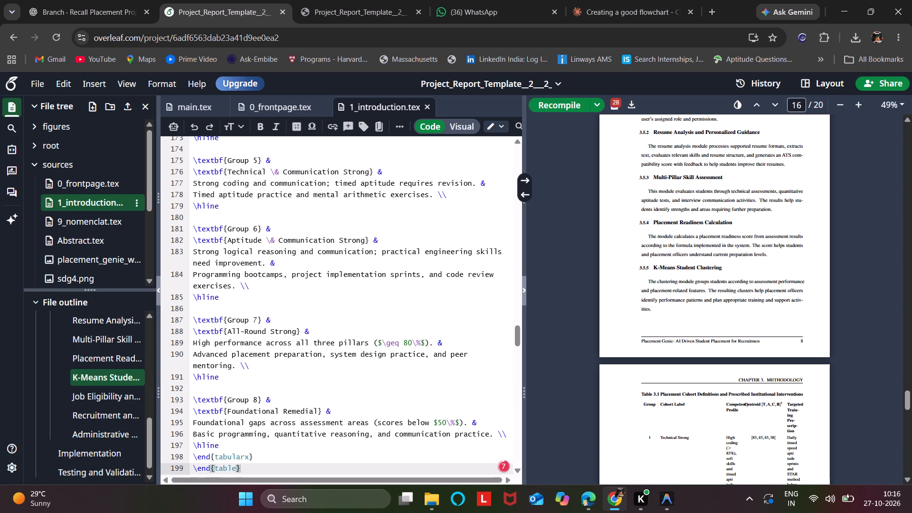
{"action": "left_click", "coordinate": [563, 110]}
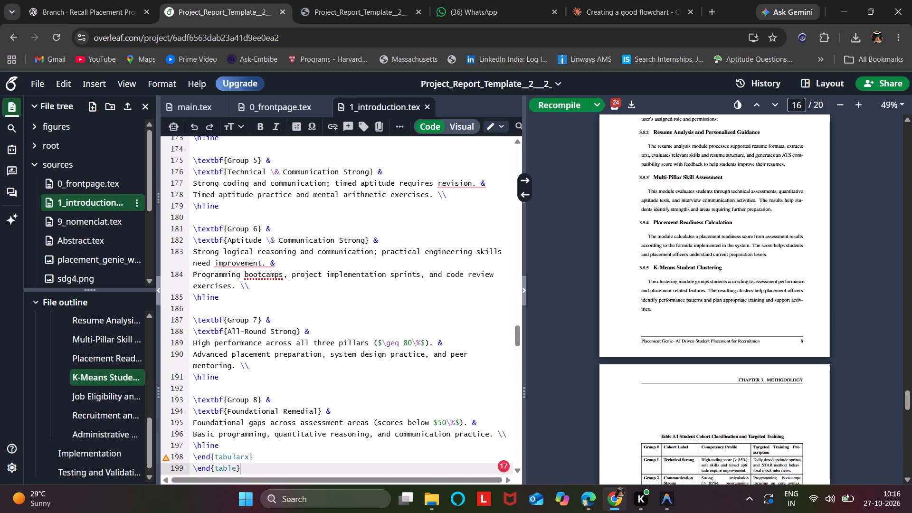
Examine the compiled Student Cohort Classification and Targeted Training table and its source code, from the last row up to the caption line.
{"action": "scroll", "coordinate": [694, 431], "scroll_direction": "down", "scroll_amount": 4}
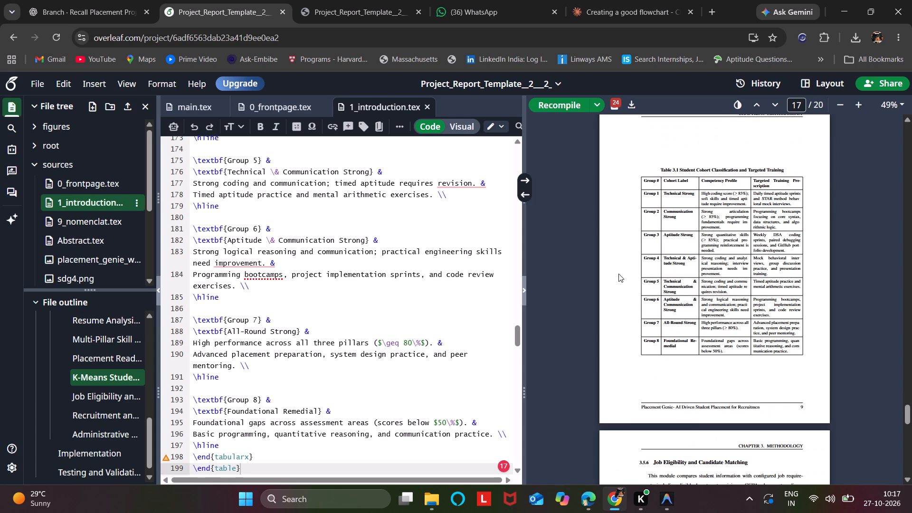
{"action": "scroll", "coordinate": [412, 347], "scroll_direction": "up", "scroll_amount": 2}
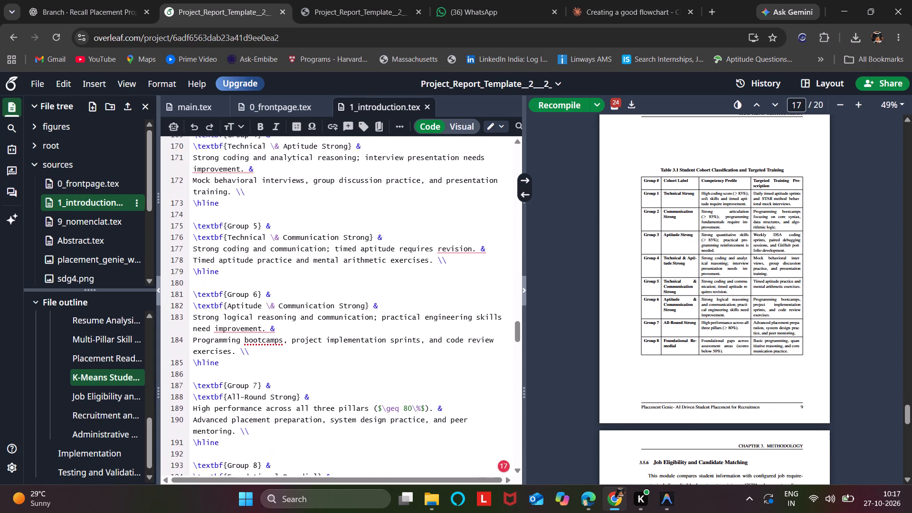
{"action": "scroll", "coordinate": [412, 347], "scroll_direction": "up", "scroll_amount": 3}
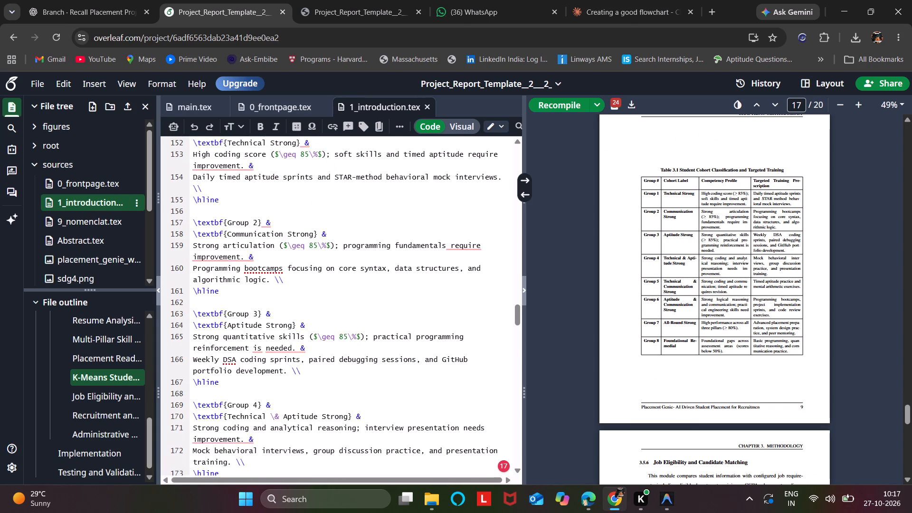
{"action": "scroll", "coordinate": [412, 347], "scroll_direction": "up", "scroll_amount": 2}
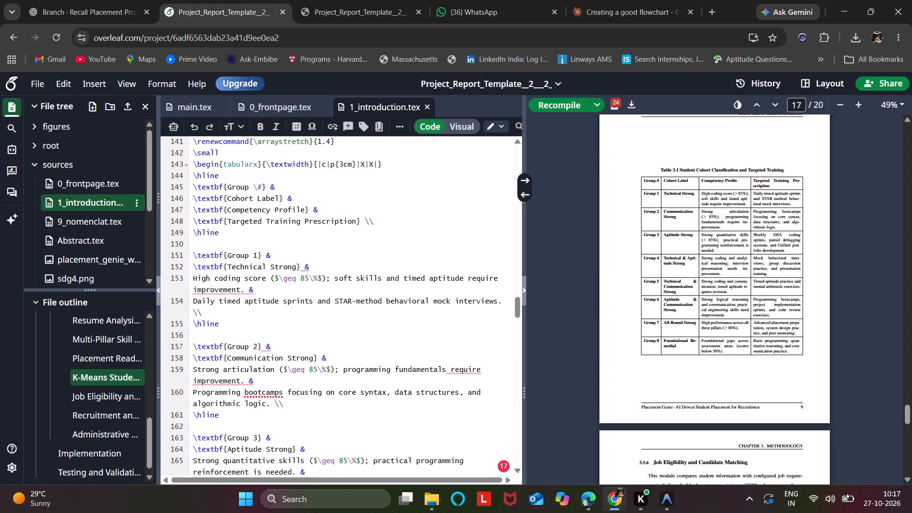
{"action": "scroll", "coordinate": [286, 246], "scroll_direction": "up", "scroll_amount": 2}
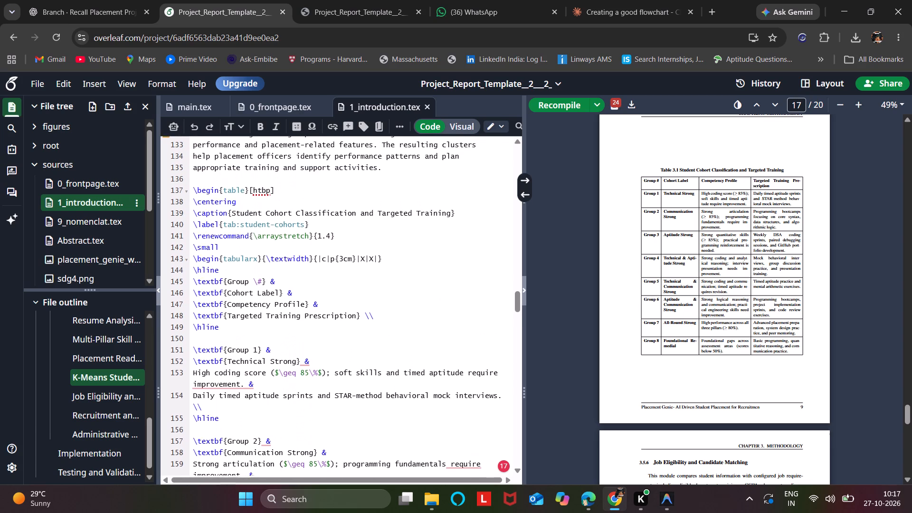
{"action": "scroll", "coordinate": [286, 246], "scroll_direction": "up", "scroll_amount": 1}
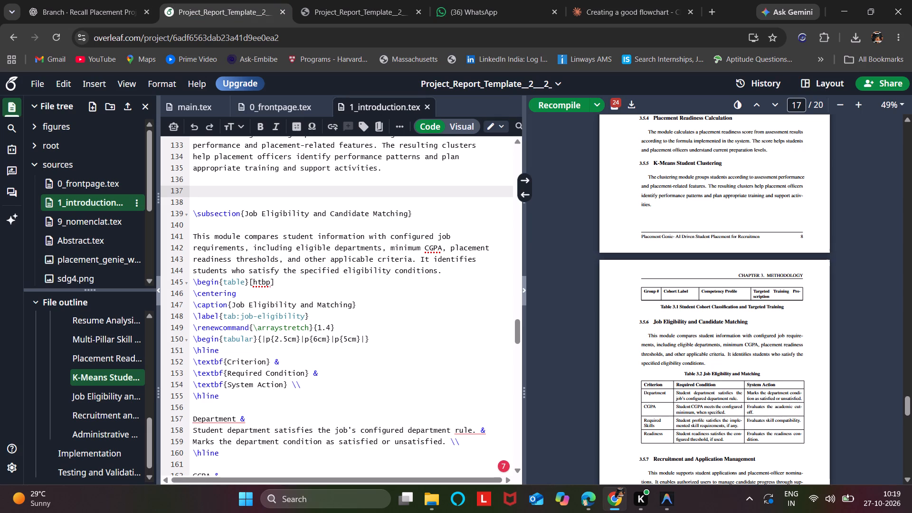
{"action": "key", "text": "ctrl+v"}
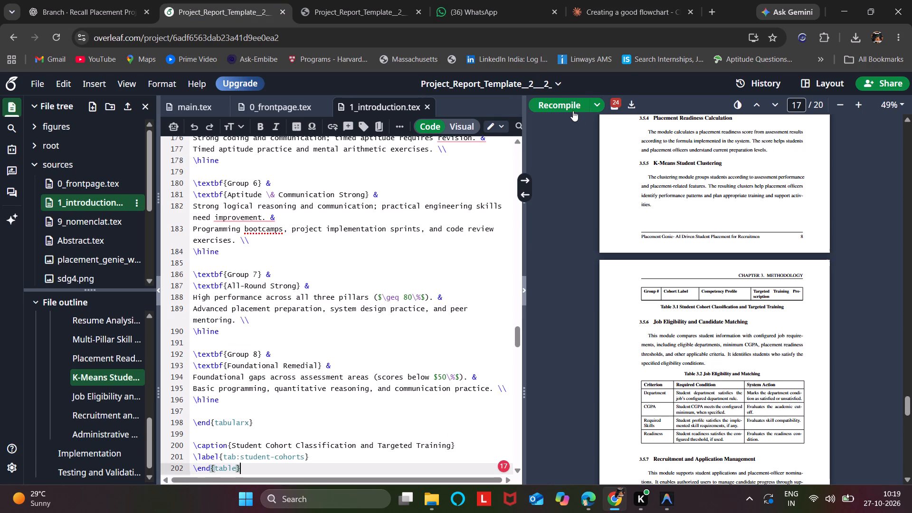
{"action": "left_click", "coordinate": [564, 106]}
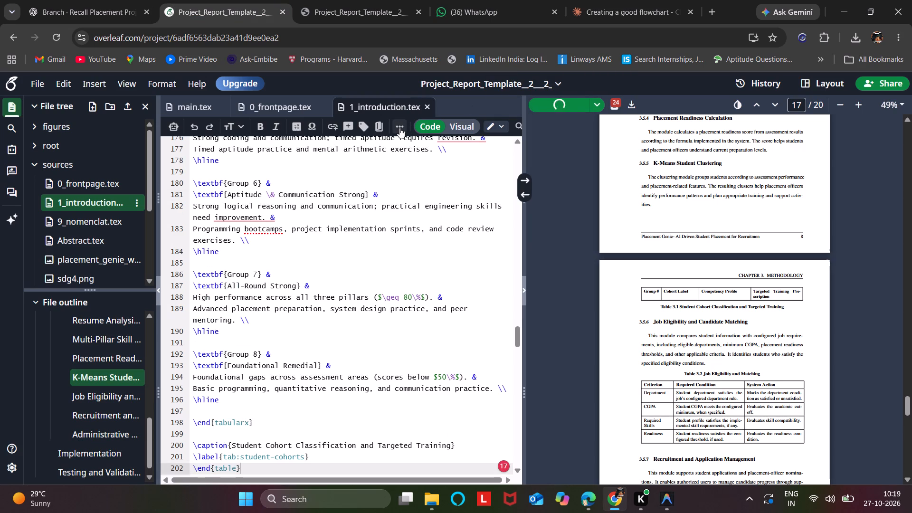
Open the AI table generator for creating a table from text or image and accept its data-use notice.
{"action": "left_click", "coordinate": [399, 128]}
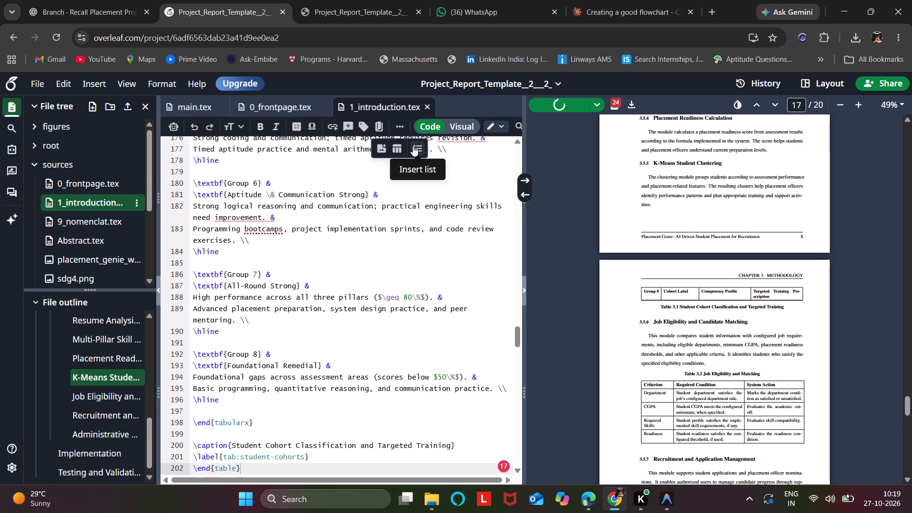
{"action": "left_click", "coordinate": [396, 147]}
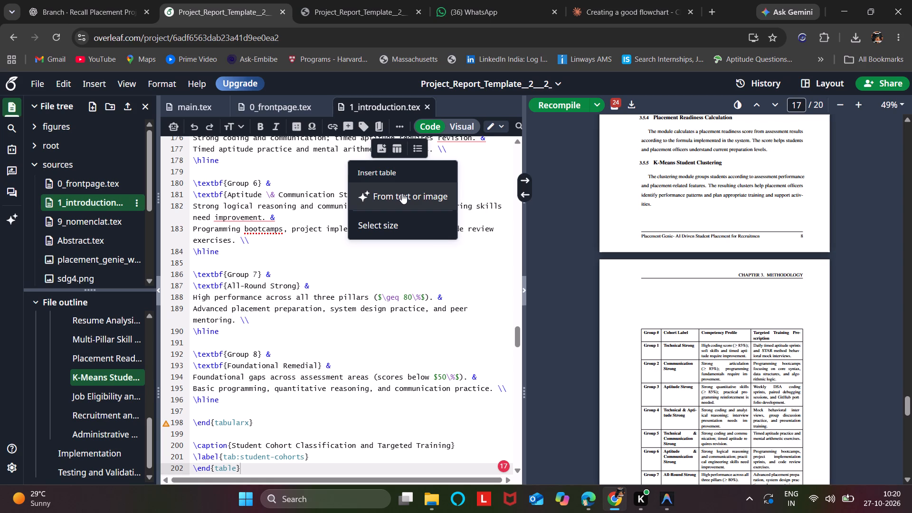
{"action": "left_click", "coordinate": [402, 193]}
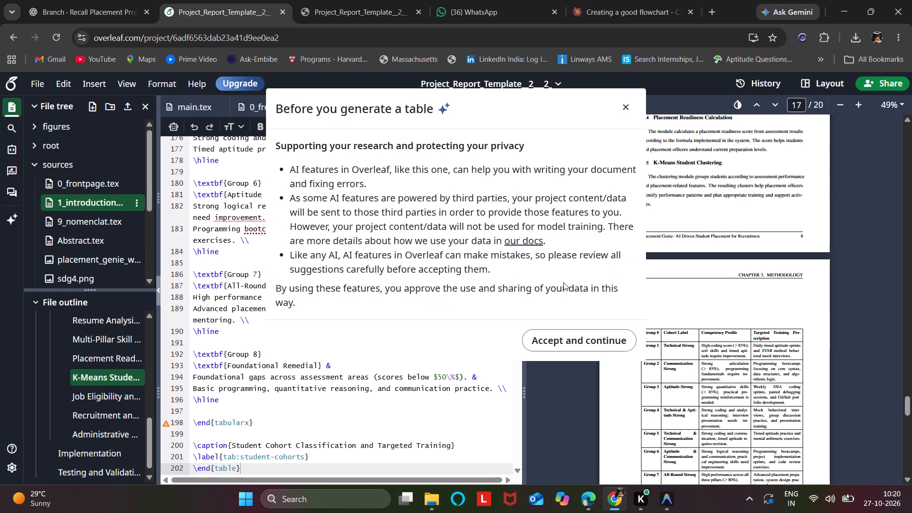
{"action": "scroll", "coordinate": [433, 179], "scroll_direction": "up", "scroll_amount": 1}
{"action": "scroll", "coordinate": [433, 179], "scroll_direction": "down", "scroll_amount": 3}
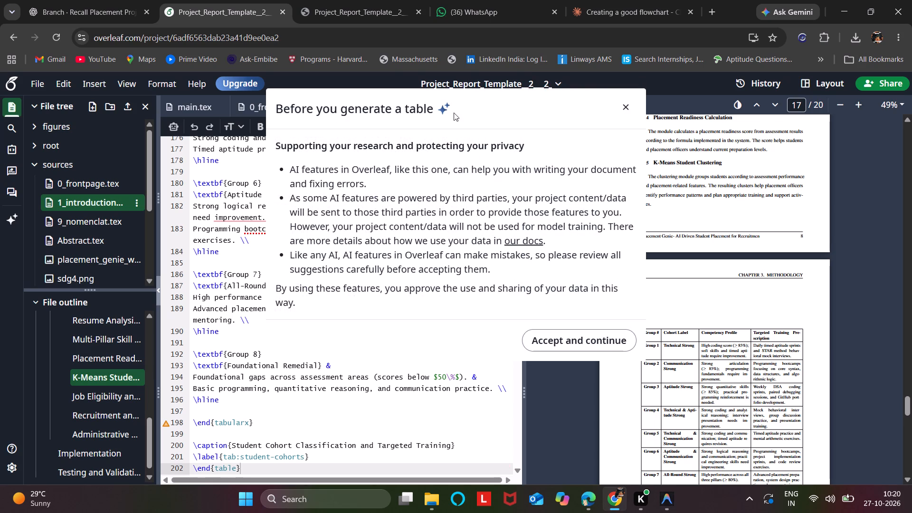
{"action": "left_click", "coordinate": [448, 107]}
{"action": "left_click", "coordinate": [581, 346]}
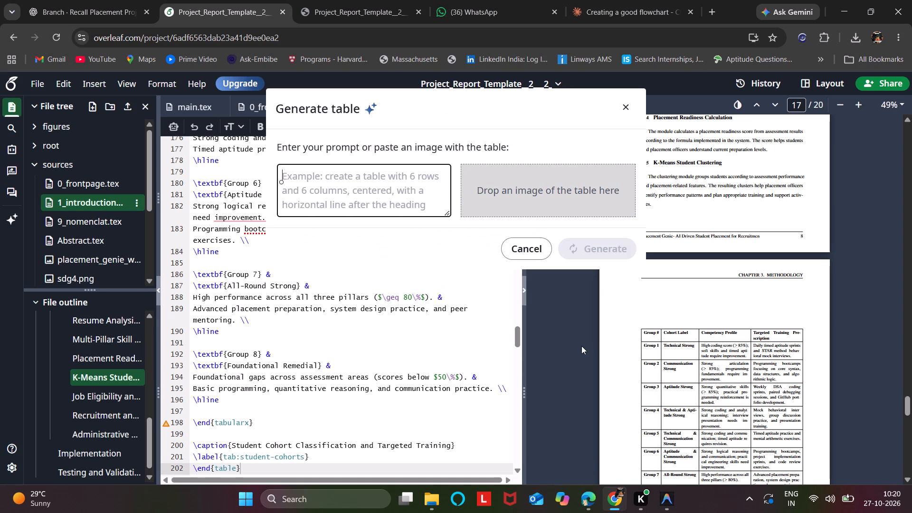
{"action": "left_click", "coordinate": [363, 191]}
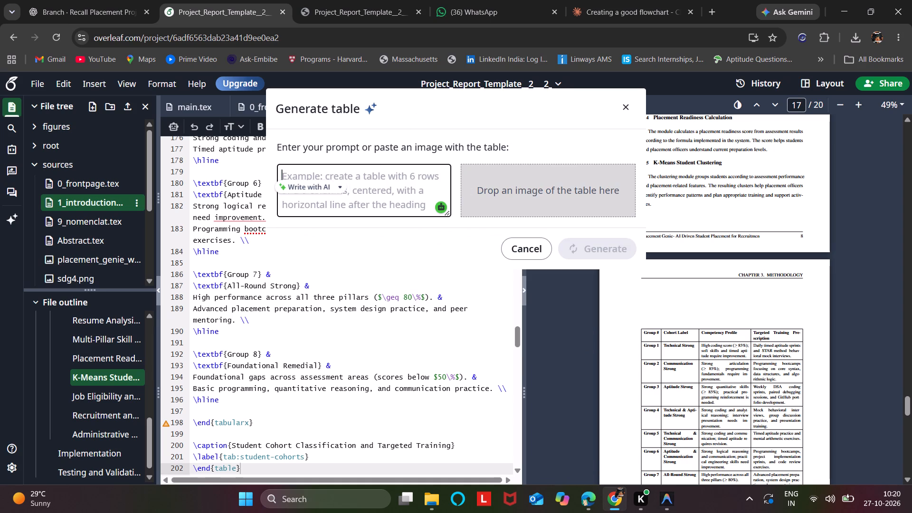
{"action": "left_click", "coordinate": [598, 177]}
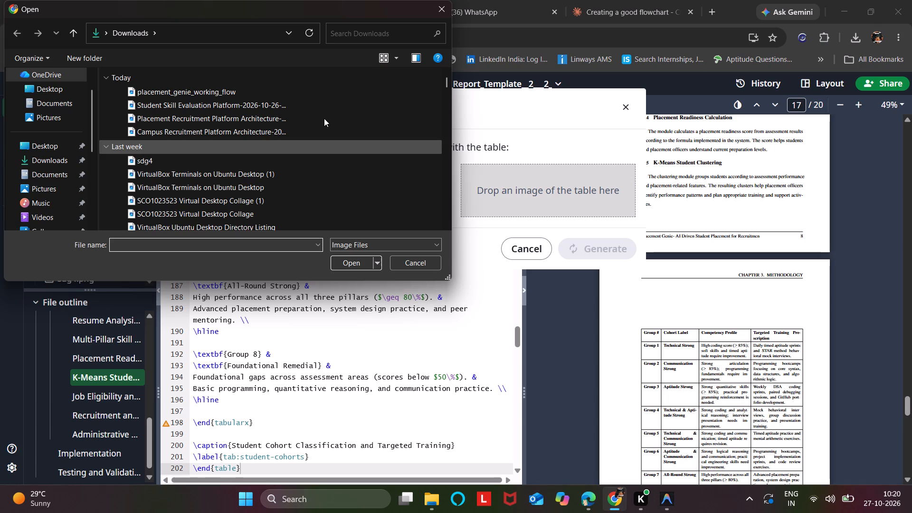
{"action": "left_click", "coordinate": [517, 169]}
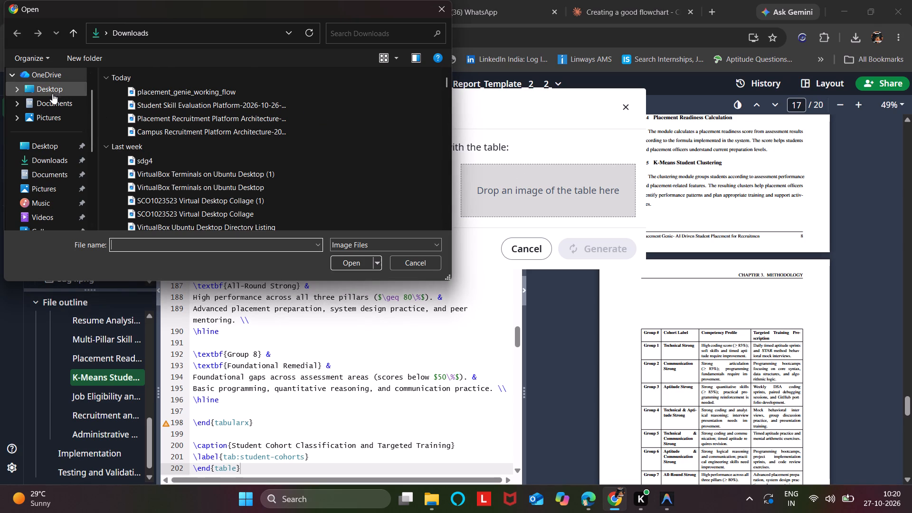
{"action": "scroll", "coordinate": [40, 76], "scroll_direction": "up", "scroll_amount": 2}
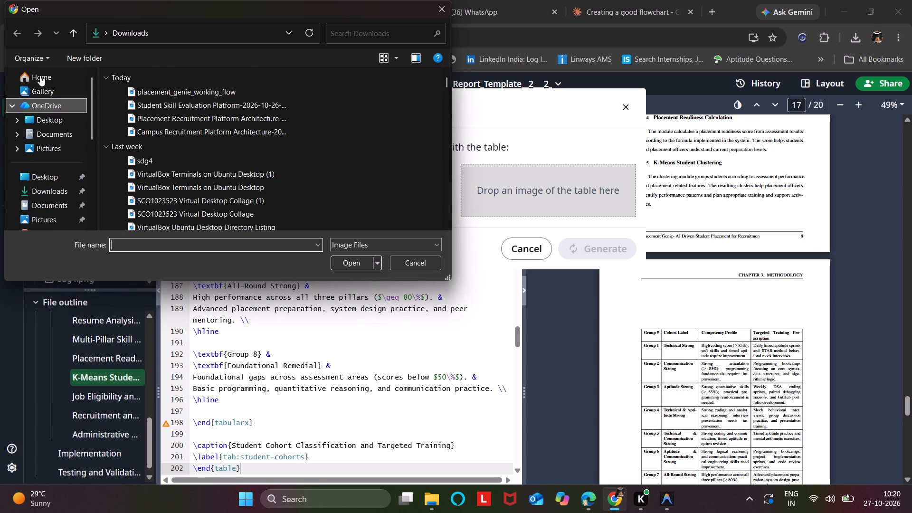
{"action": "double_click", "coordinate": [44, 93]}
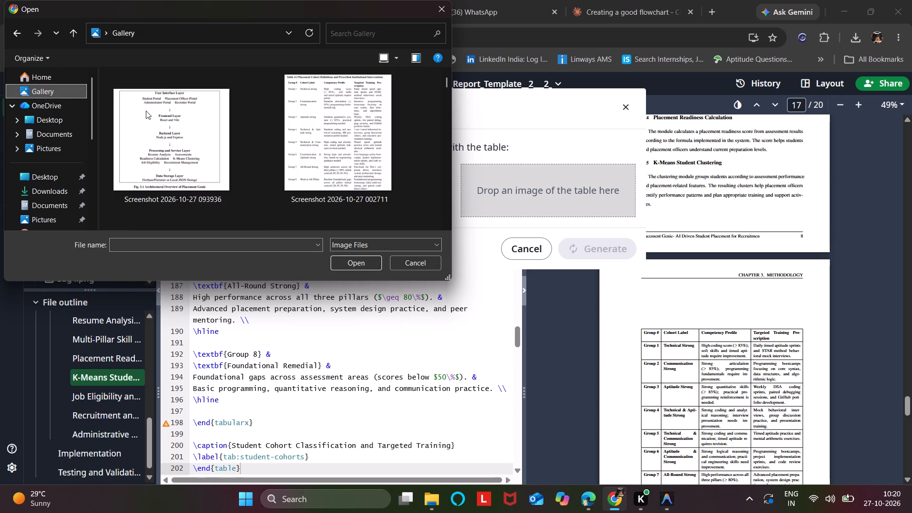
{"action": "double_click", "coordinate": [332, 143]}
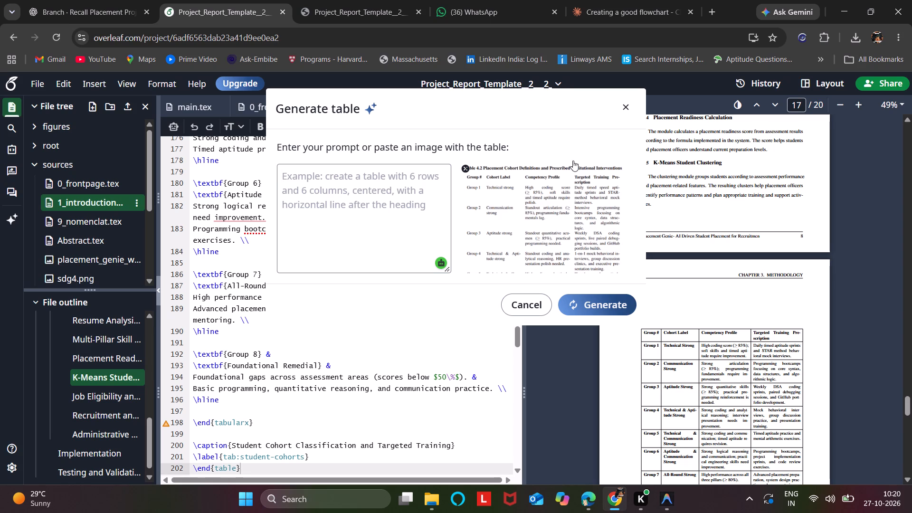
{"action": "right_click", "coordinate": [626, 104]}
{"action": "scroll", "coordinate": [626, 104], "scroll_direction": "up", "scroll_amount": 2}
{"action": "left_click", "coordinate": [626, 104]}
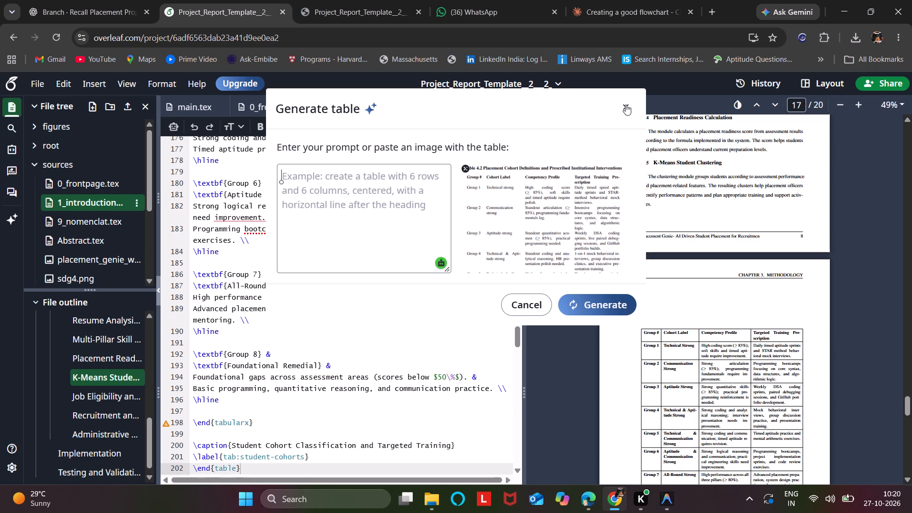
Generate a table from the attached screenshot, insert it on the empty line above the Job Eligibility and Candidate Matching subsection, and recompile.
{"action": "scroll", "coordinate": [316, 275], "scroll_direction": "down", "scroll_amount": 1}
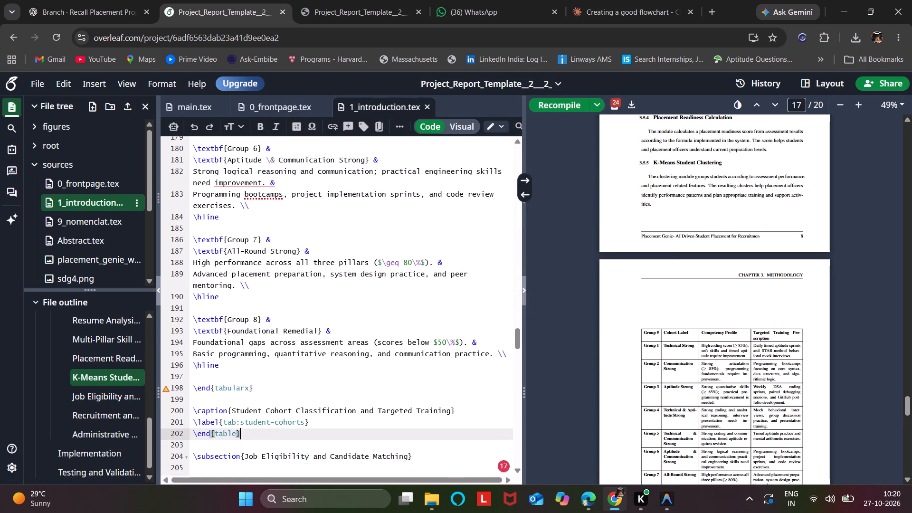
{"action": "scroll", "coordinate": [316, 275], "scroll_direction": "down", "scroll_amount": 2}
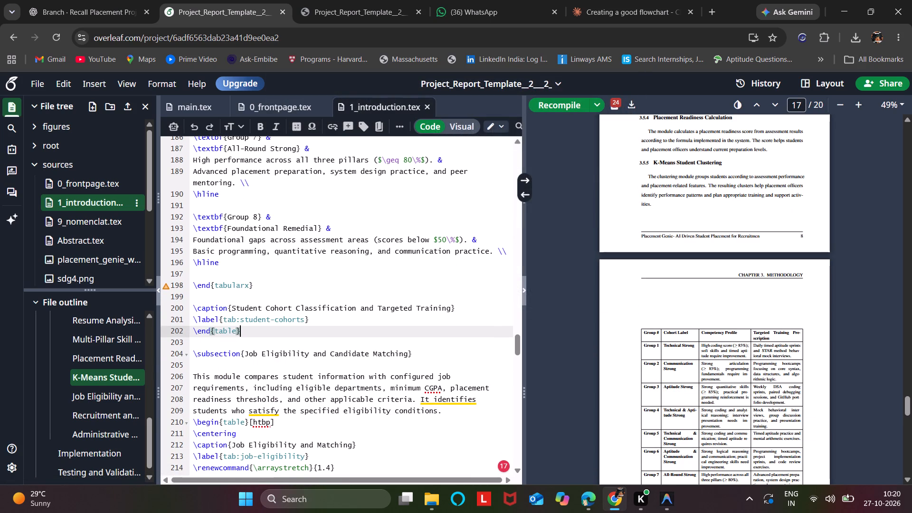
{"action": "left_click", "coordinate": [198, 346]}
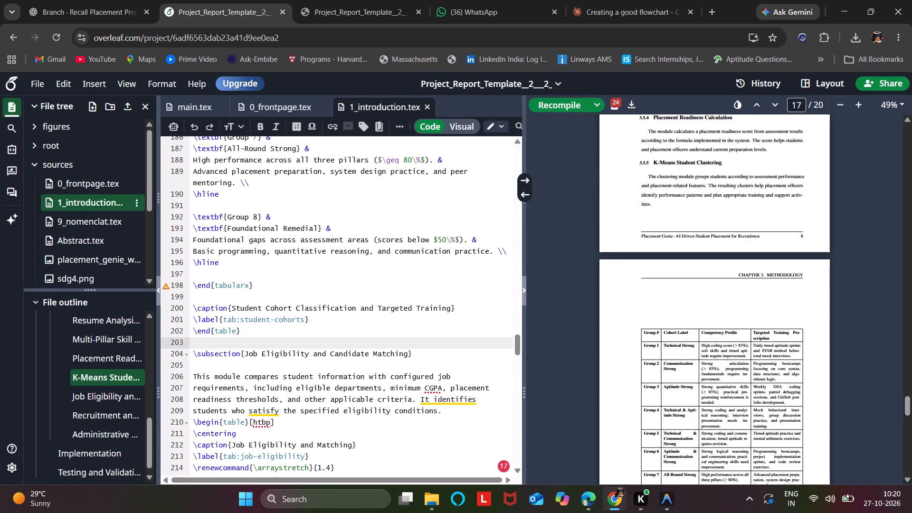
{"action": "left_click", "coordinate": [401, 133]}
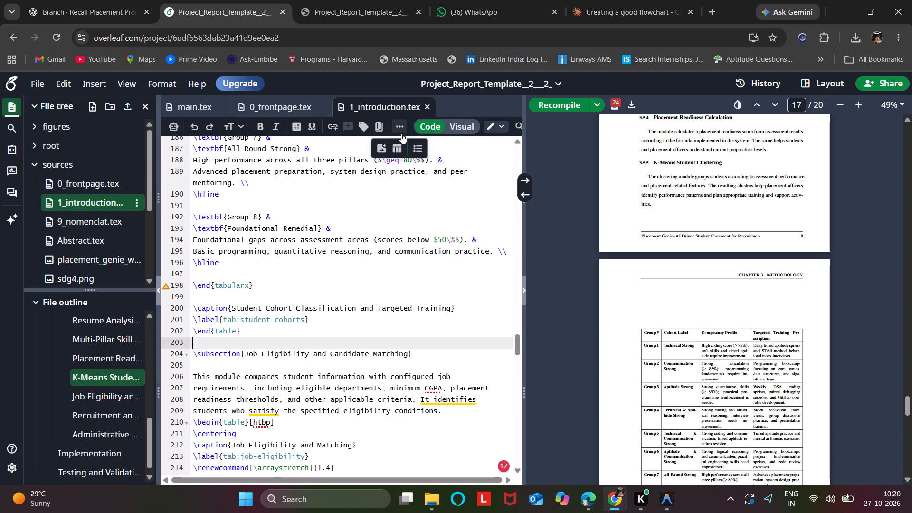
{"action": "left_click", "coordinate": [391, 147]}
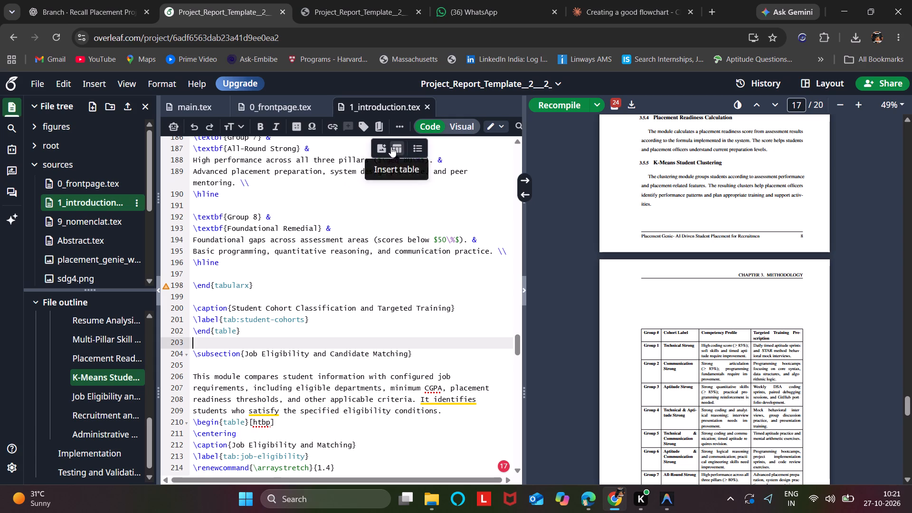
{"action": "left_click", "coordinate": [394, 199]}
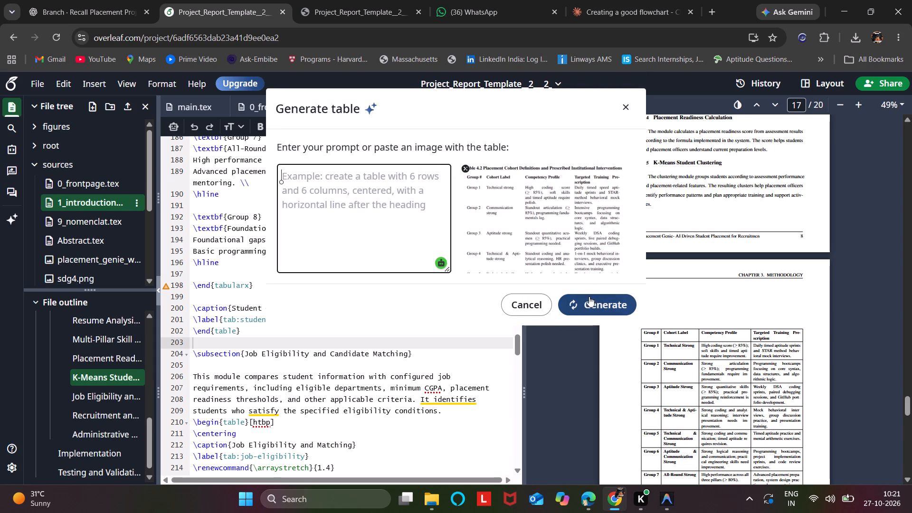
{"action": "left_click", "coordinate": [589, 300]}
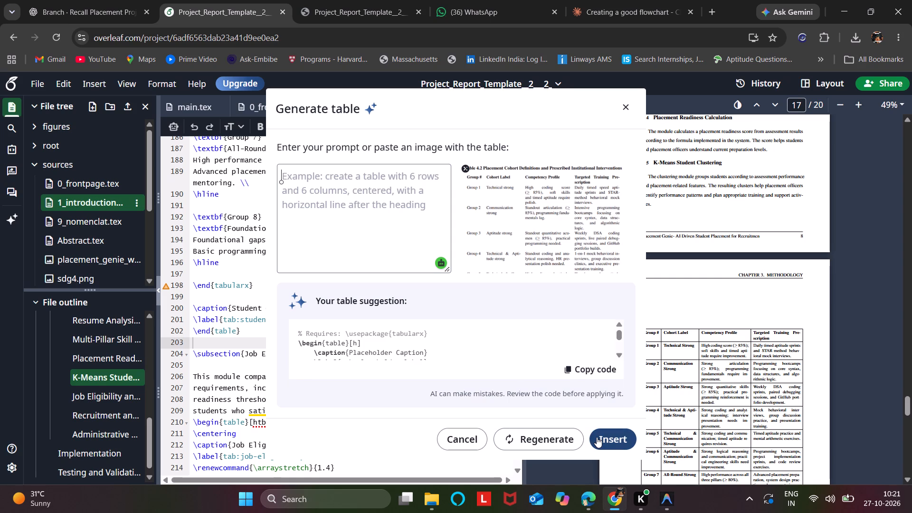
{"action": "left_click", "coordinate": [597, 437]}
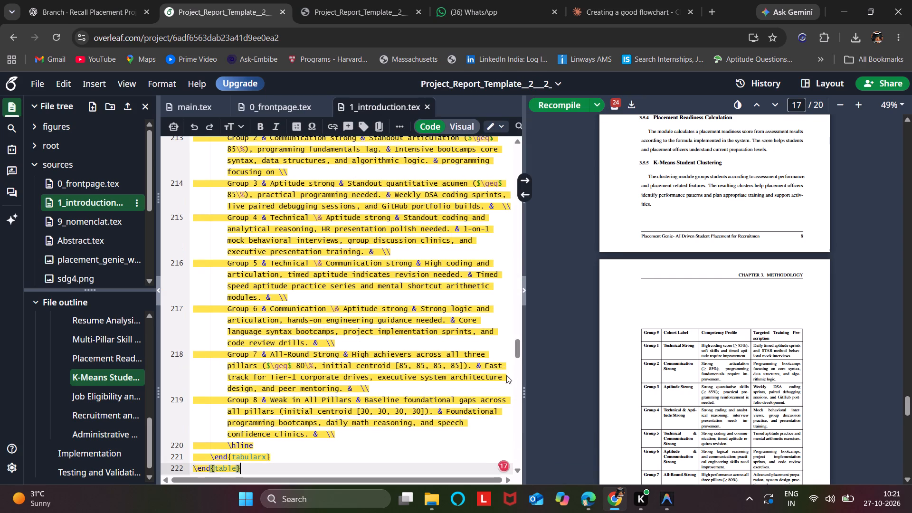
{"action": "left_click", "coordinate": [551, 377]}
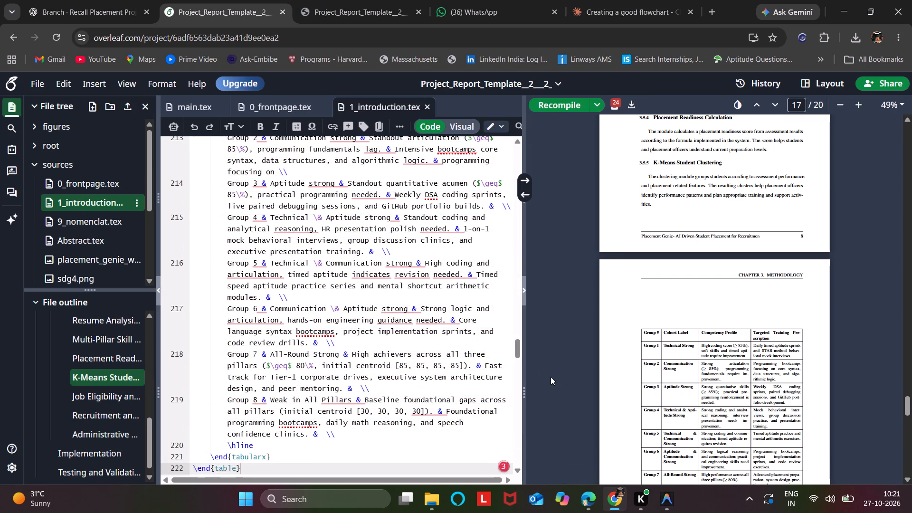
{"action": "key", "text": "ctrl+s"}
Examine how the cohort tables and the other Methodology tables are laid out across the pages of the compiled PDF.
{"action": "scroll", "coordinate": [687, 367], "scroll_direction": "down", "scroll_amount": 1}
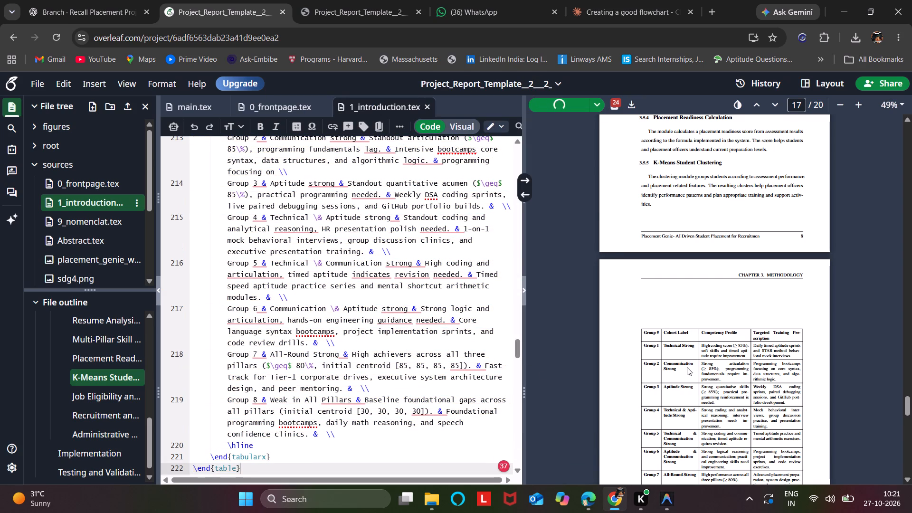
{"action": "scroll", "coordinate": [687, 367], "scroll_direction": "down", "scroll_amount": 4}
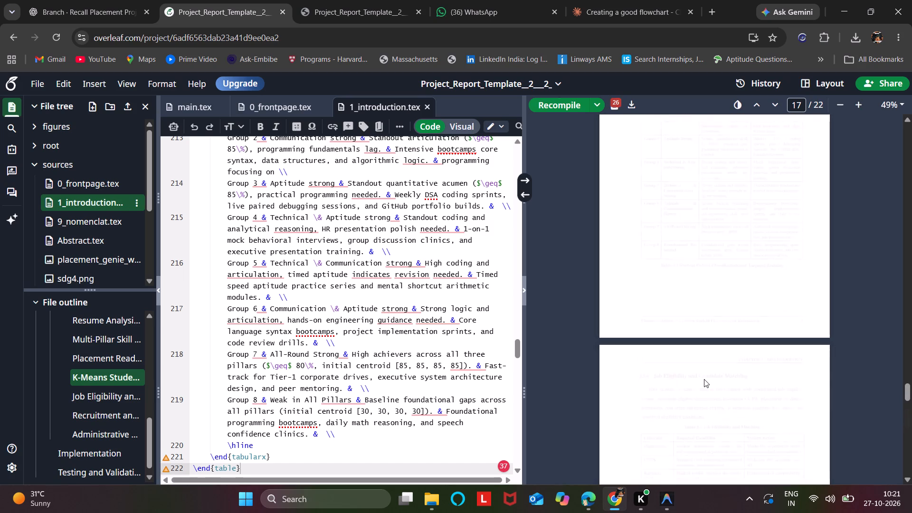
{"action": "scroll", "coordinate": [719, 332], "scroll_direction": "up", "scroll_amount": 2}
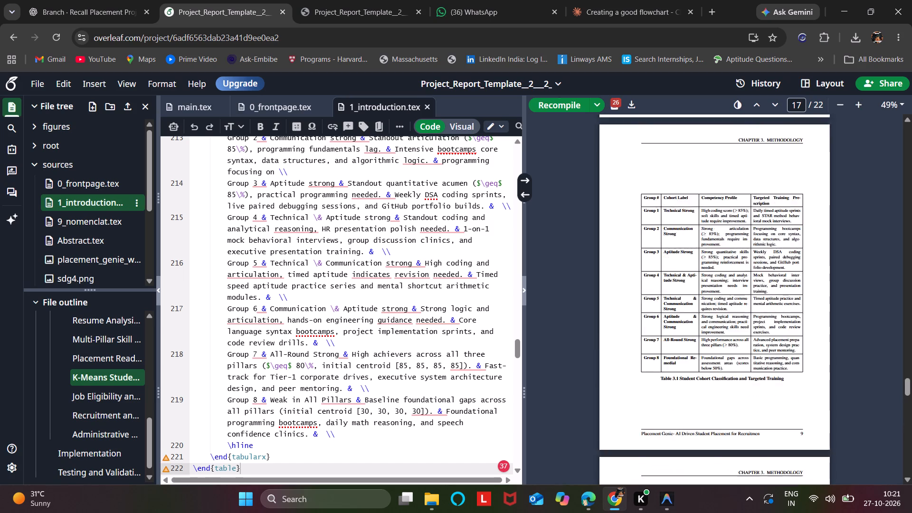
{"action": "scroll", "coordinate": [719, 332], "scroll_direction": "down", "scroll_amount": 3}
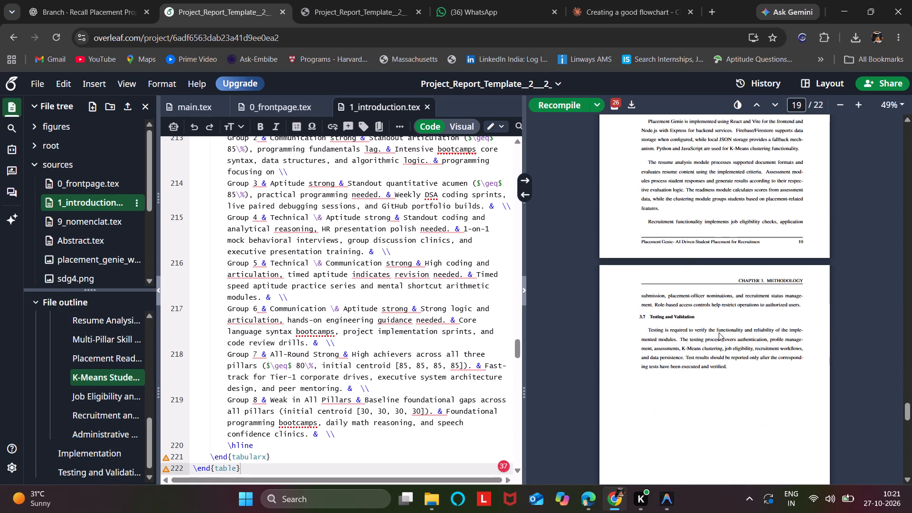
{"action": "scroll", "coordinate": [719, 332], "scroll_direction": "down", "scroll_amount": 6}
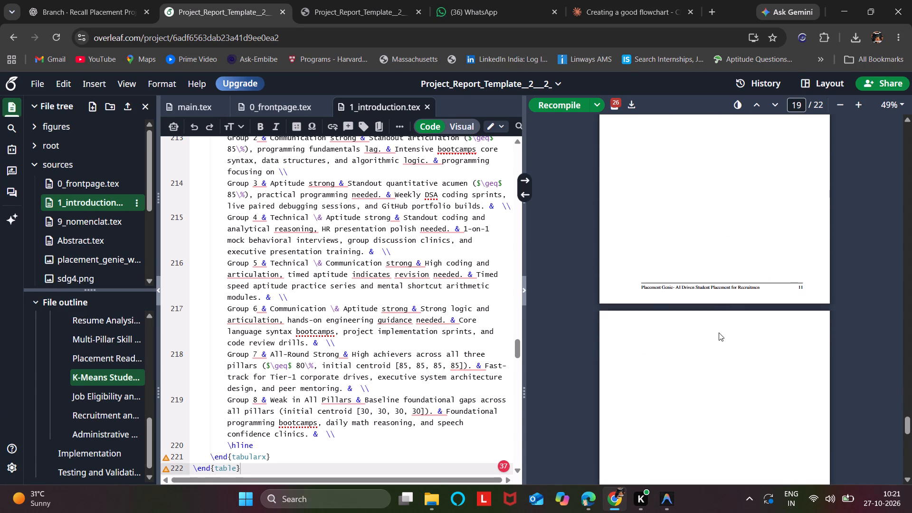
{"action": "scroll", "coordinate": [719, 332], "scroll_direction": "down", "scroll_amount": 5}
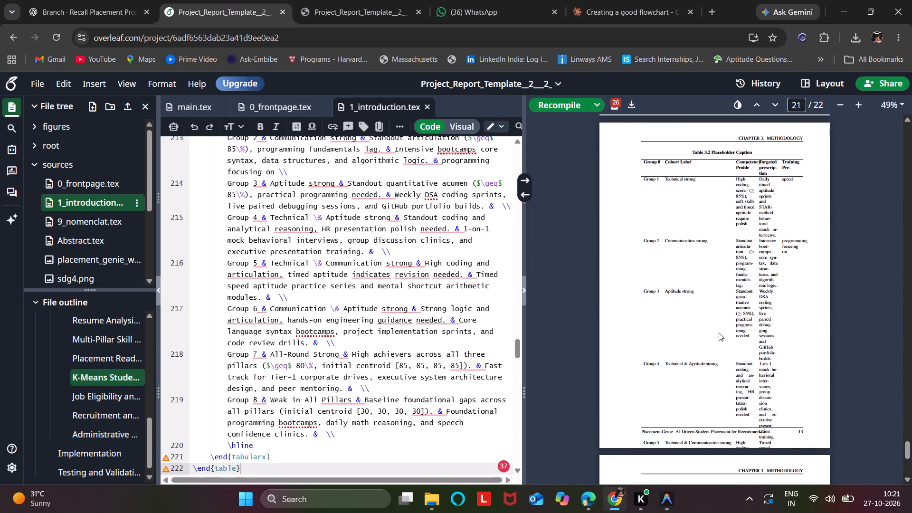
{"action": "scroll", "coordinate": [719, 332], "scroll_direction": "down", "scroll_amount": 5}
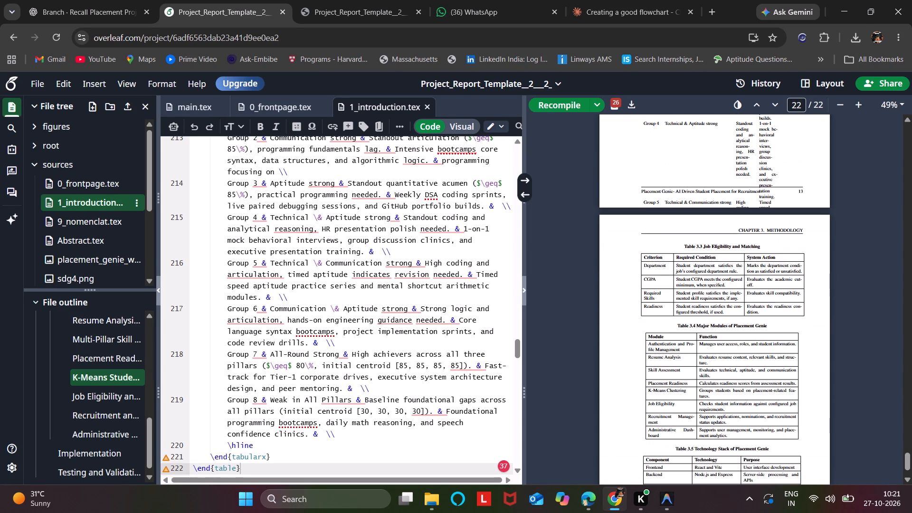
{"action": "scroll", "coordinate": [719, 332], "scroll_direction": "down", "scroll_amount": 3}
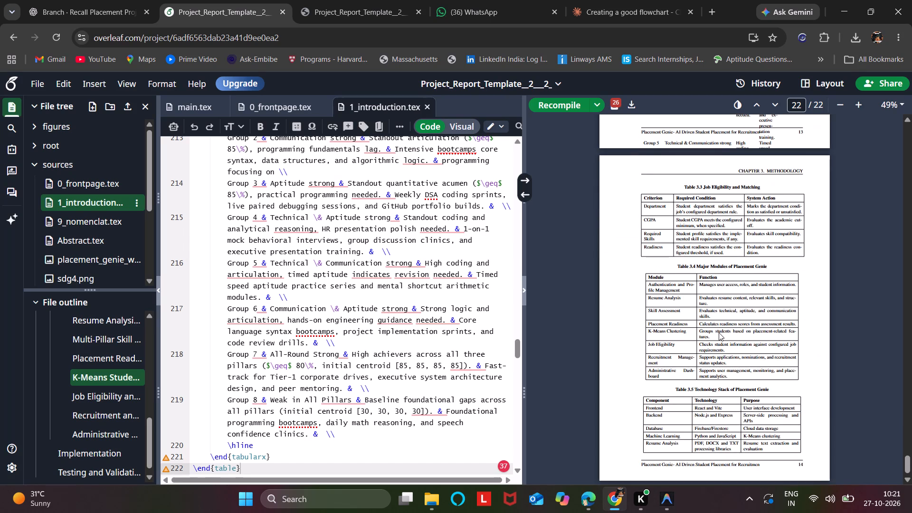
{"action": "scroll", "coordinate": [714, 296], "scroll_direction": "up", "scroll_amount": 1}
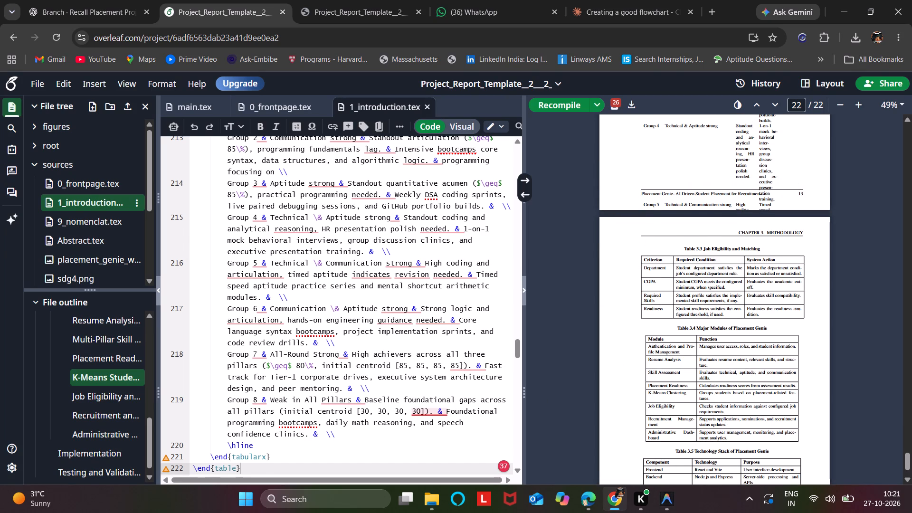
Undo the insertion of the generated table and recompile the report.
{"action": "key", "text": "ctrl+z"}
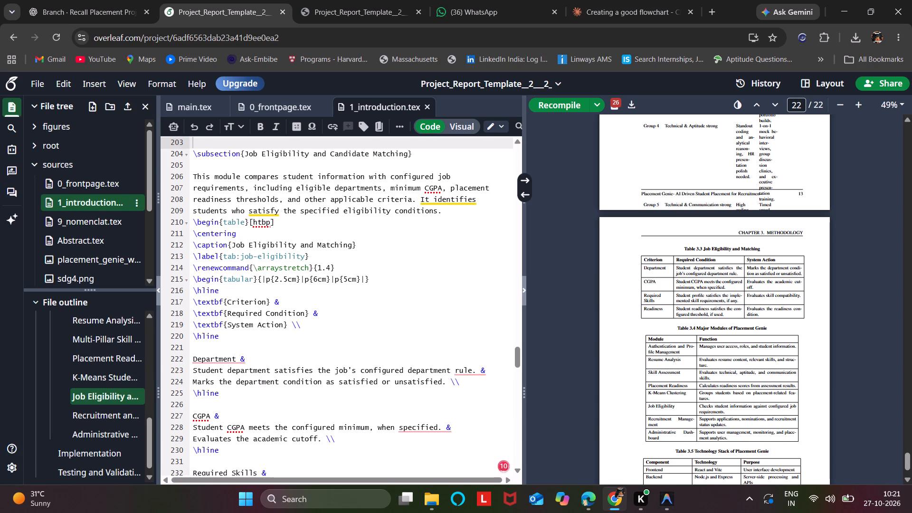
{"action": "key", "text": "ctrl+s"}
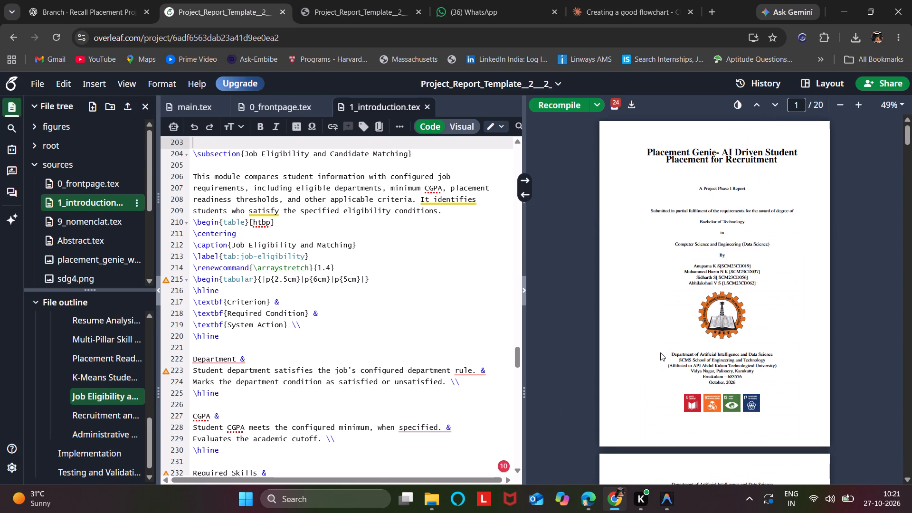
Examine the cohort and Job Eligibility tables in the compiled PDF, and locate the cohort table's caption in the source.
{"action": "scroll", "coordinate": [660, 352], "scroll_direction": "down", "scroll_amount": 3}
{"action": "scroll", "coordinate": [779, 237], "scroll_direction": "down", "scroll_amount": 10}
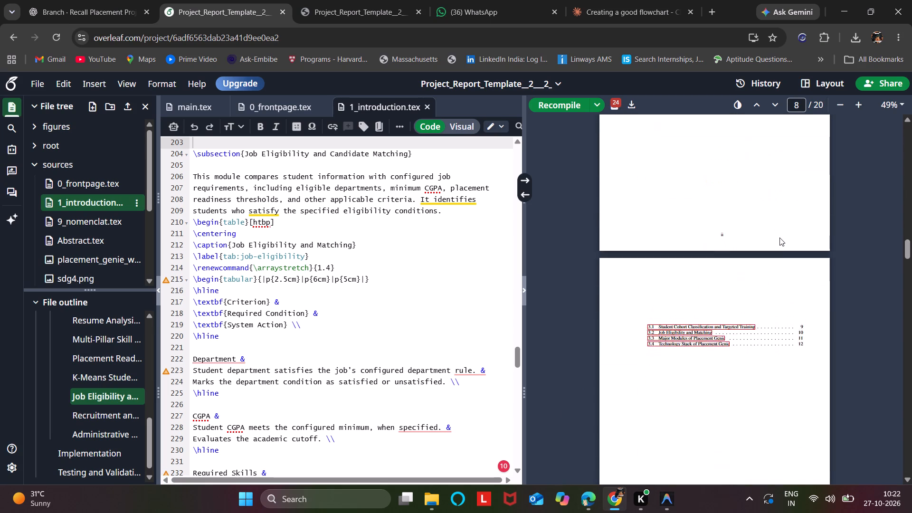
{"action": "scroll", "coordinate": [779, 237], "scroll_direction": "down", "scroll_amount": 10}
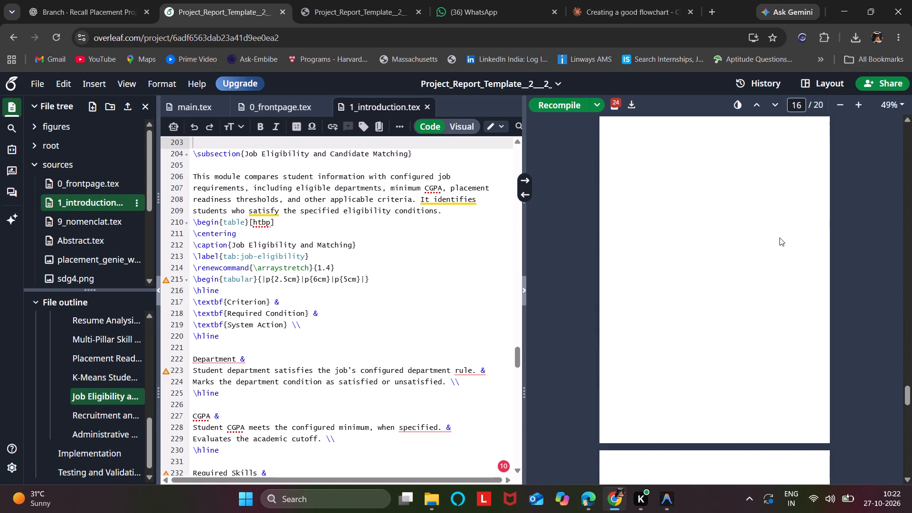
{"action": "scroll", "coordinate": [776, 151], "scroll_direction": "up", "scroll_amount": 2}
{"action": "scroll", "coordinate": [776, 151], "scroll_direction": "down", "scroll_amount": 4}
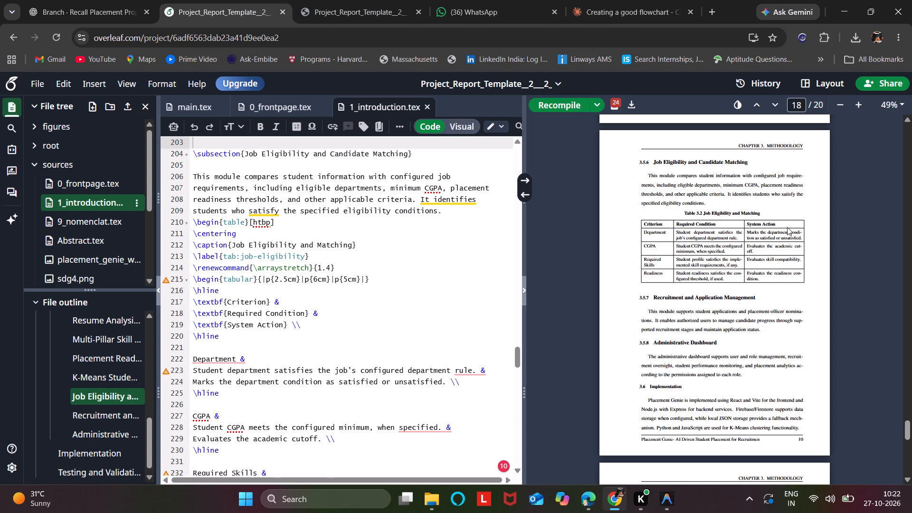
{"action": "scroll", "coordinate": [724, 217], "scroll_direction": "up", "scroll_amount": 1}
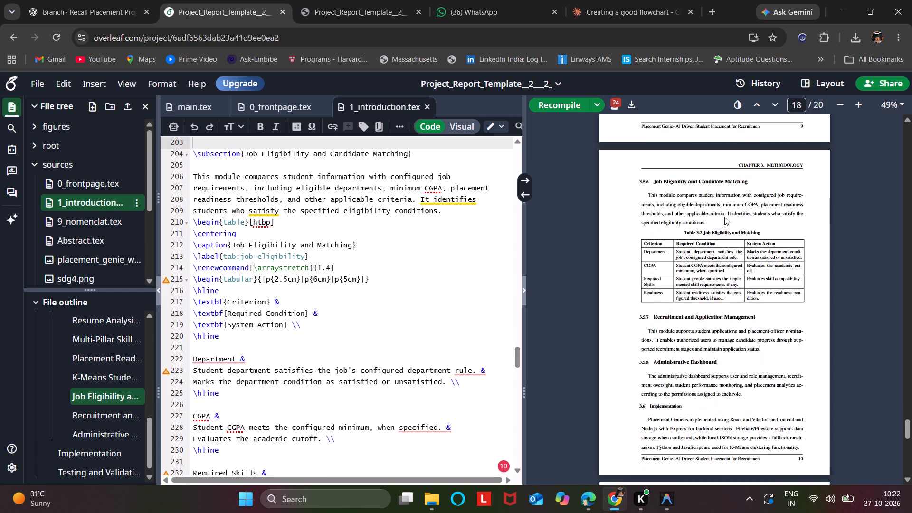
{"action": "scroll", "coordinate": [724, 217], "scroll_direction": "up", "scroll_amount": 1}
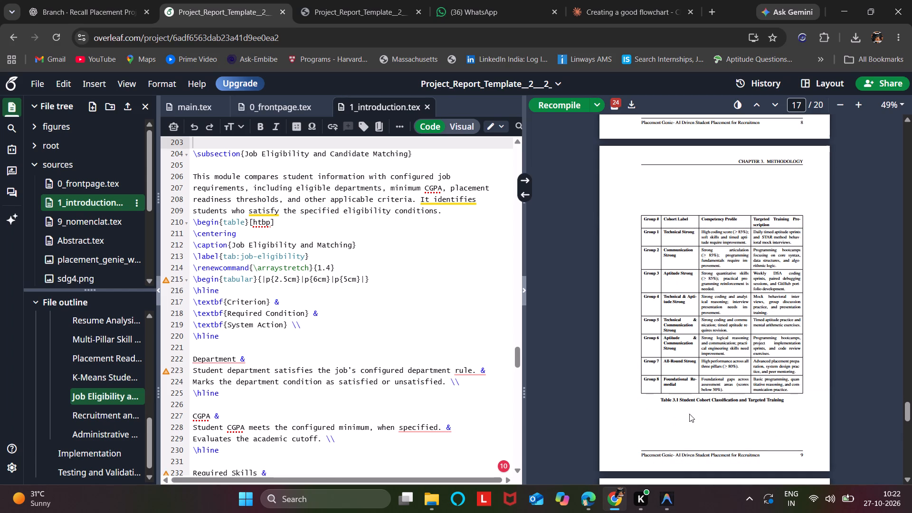
{"action": "scroll", "coordinate": [699, 394], "scroll_direction": "down", "scroll_amount": 3}
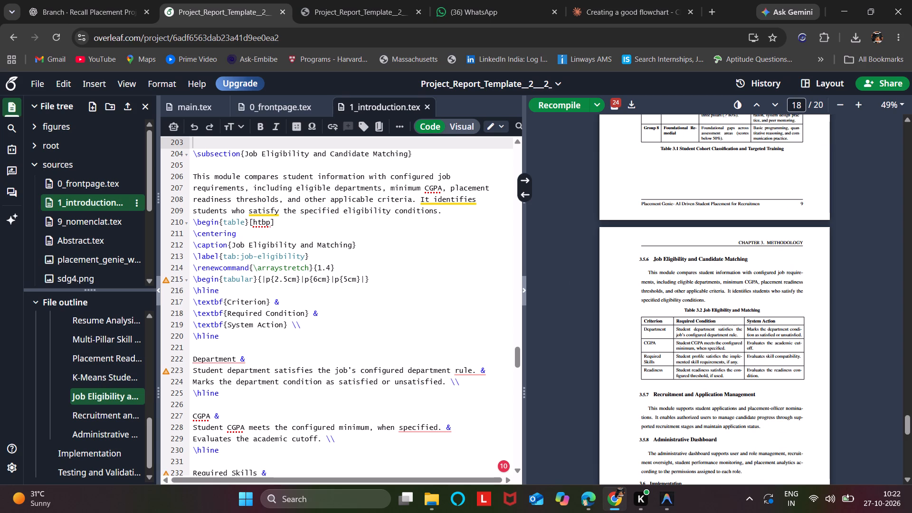
{"action": "double_click", "coordinate": [680, 149]}
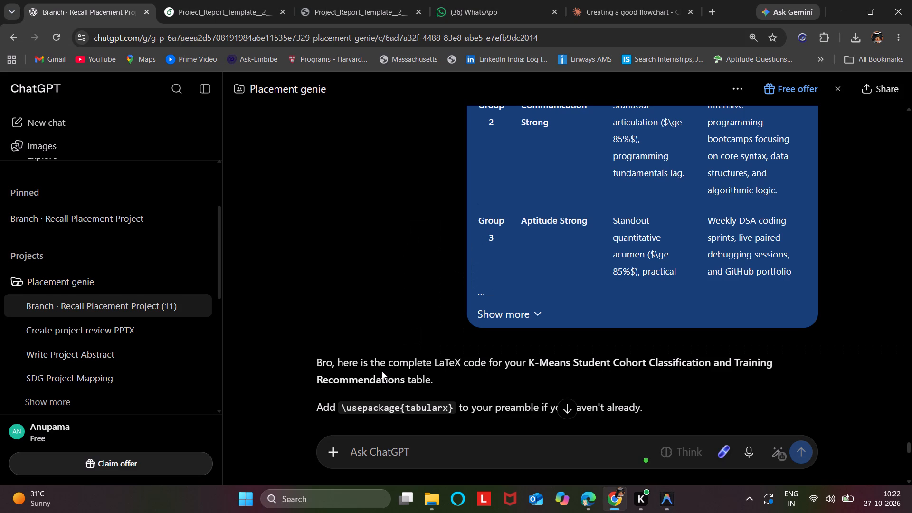
{"action": "left_click", "coordinate": [249, 0]}
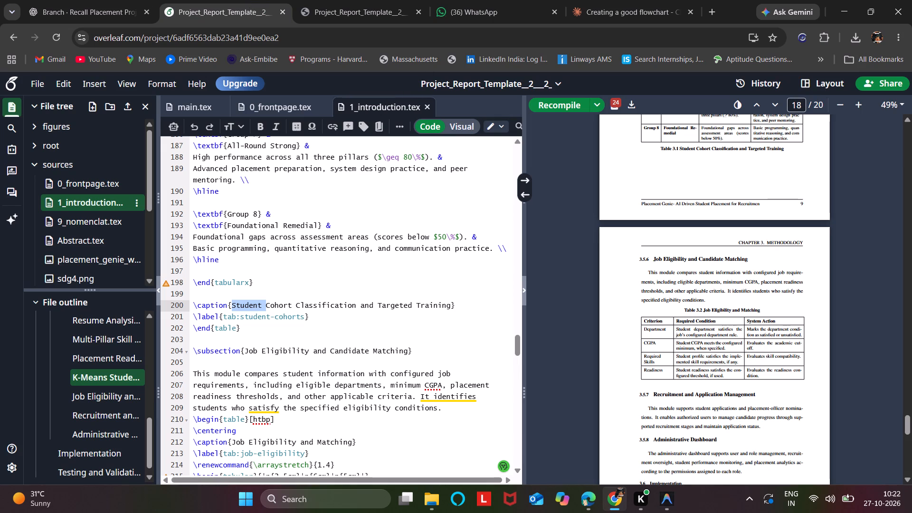
Move the cohort table's caption and label from below the tabularx block to directly after its \centering line, and recompile.
{"action": "left_click_drag", "start_coordinate": [463, 309], "coordinate": [194, 305]}
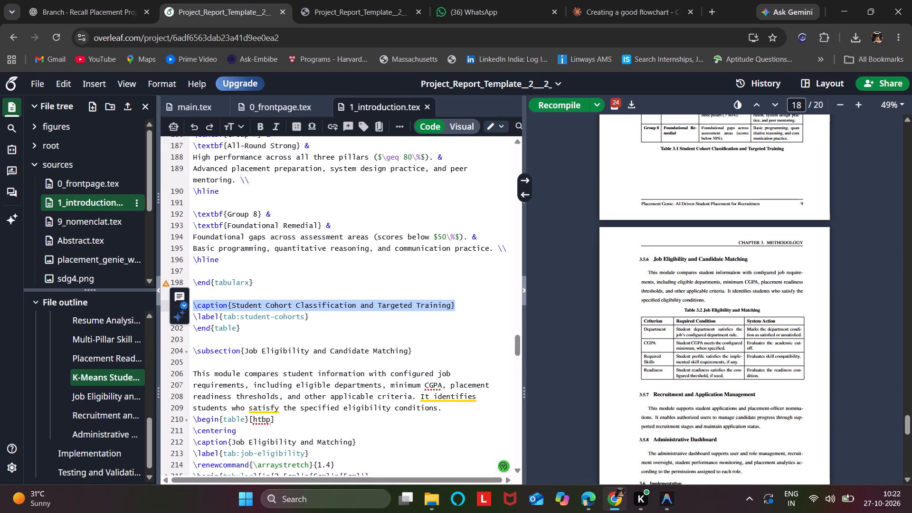
{"action": "left_click", "coordinate": [320, 319]}
{"action": "left_click_drag", "start_coordinate": [320, 319], "coordinate": [191, 307]}
{"action": "key", "text": "ctrl+c"}
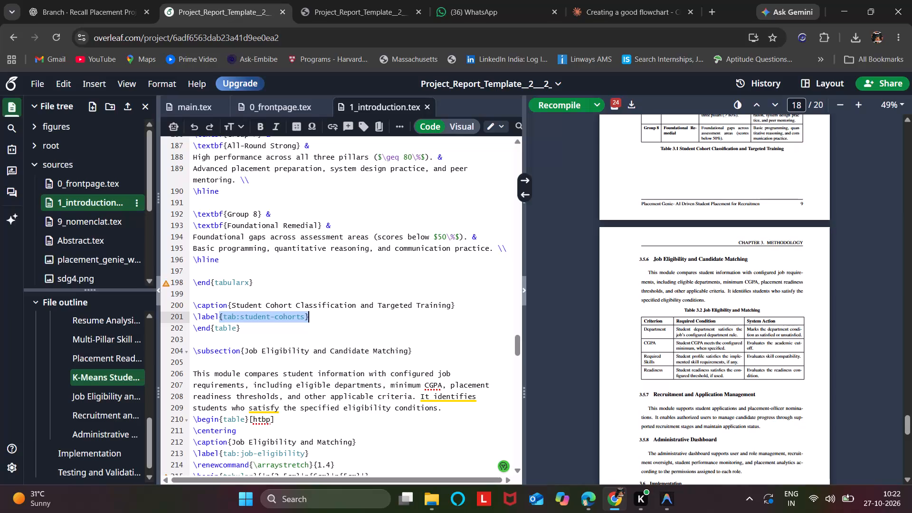
{"action": "left_click_drag", "start_coordinate": [313, 323], "coordinate": [222, 313]}
{"action": "left_click", "coordinate": [291, 329]}
{"action": "left_click_drag", "start_coordinate": [320, 314], "coordinate": [254, 304]}
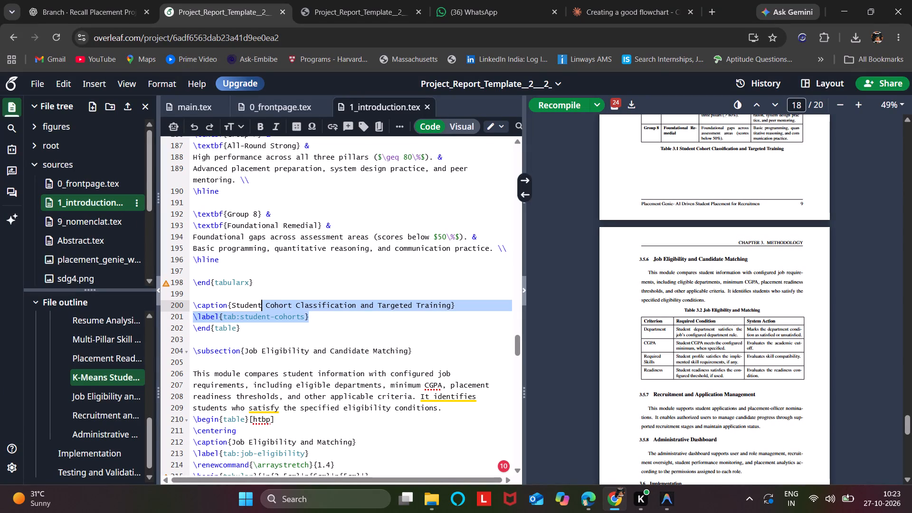
{"action": "left_click_drag", "start_coordinate": [254, 304], "coordinate": [180, 304]}
{"action": "key", "text": "ctrl+x"}
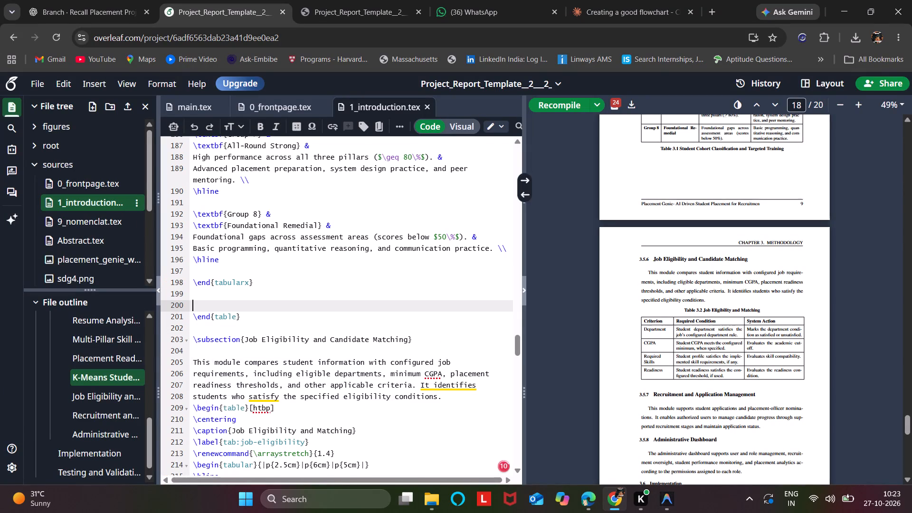
{"action": "scroll", "coordinate": [297, 254], "scroll_direction": "up", "scroll_amount": 8}
{"action": "scroll", "coordinate": [297, 254], "scroll_direction": "down", "scroll_amount": 1}
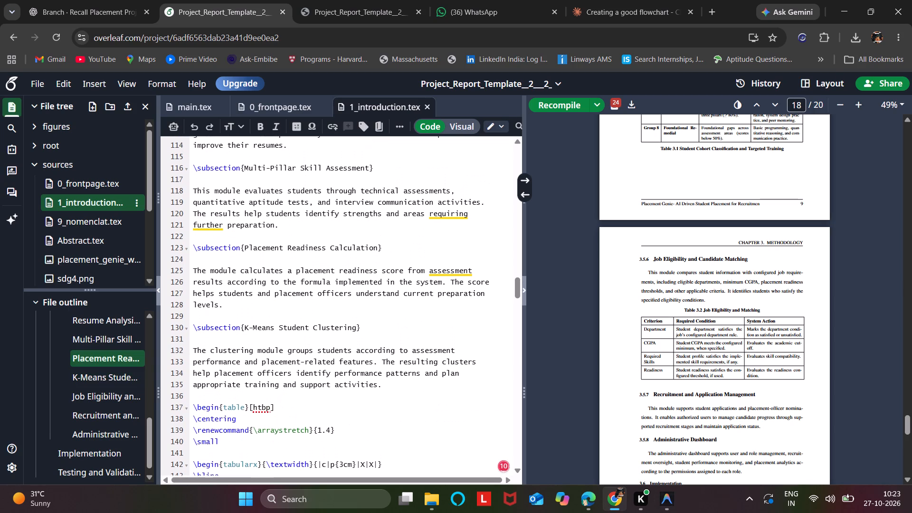
{"action": "scroll", "coordinate": [297, 254], "scroll_direction": "down", "scroll_amount": 1}
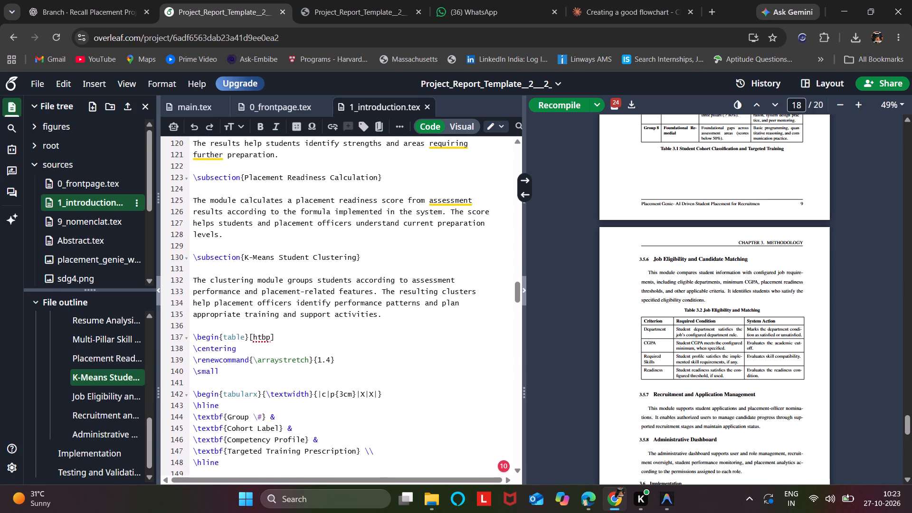
{"action": "scroll", "coordinate": [297, 254], "scroll_direction": "down", "scroll_amount": 1}
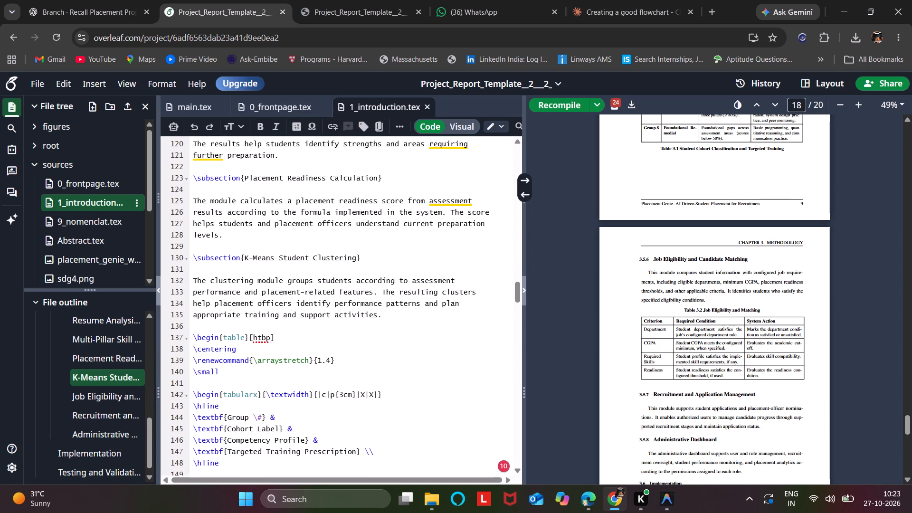
{"action": "left_click", "coordinate": [197, 323]}
{"action": "left_click", "coordinate": [294, 344]}
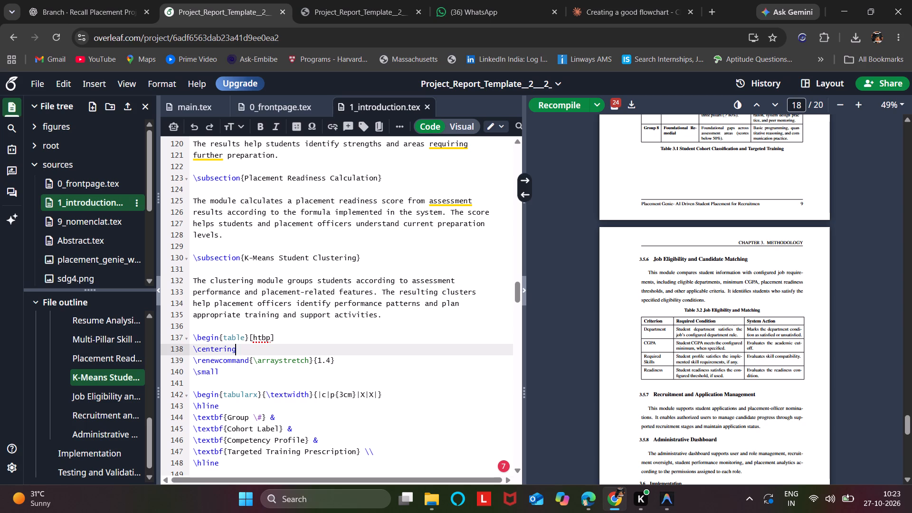
{"action": "key", "text": "Return"}
{"action": "key", "text": "ctrl+v"}
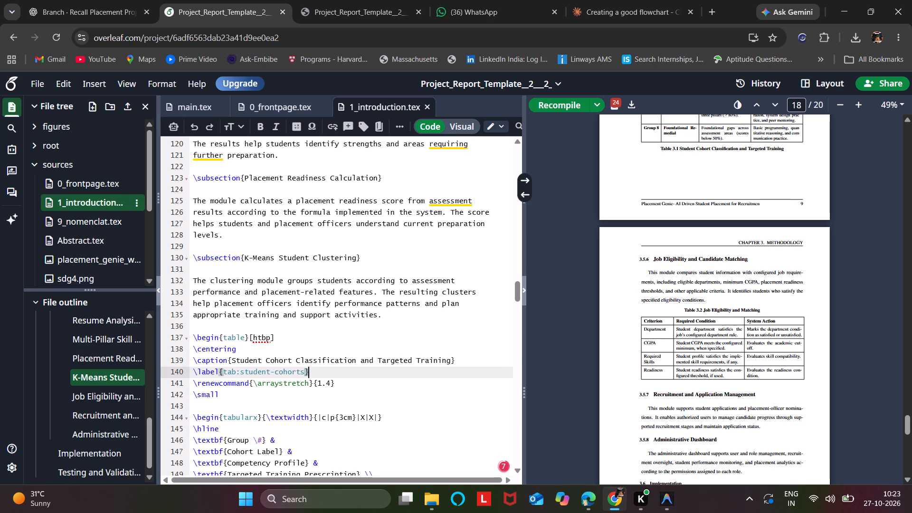
{"action": "left_click", "coordinate": [557, 106]}
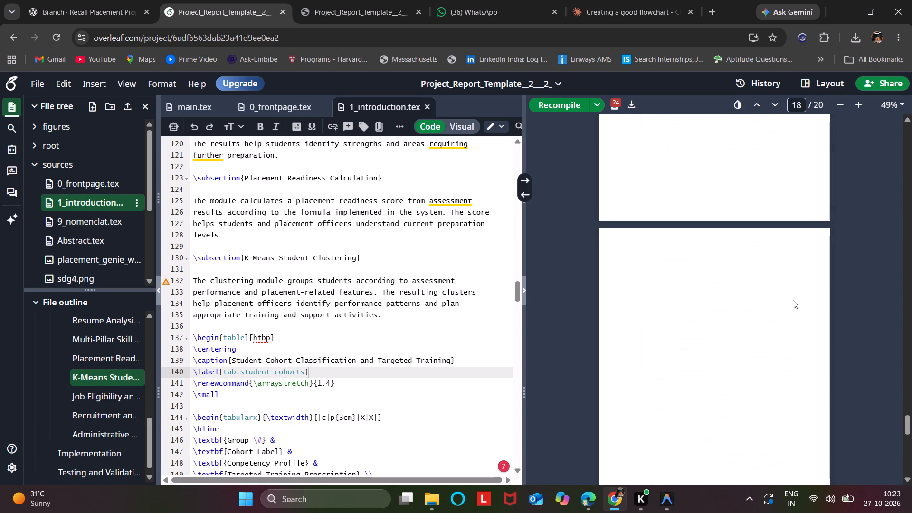
Examine the placement of the captions and tables across the Methodology pages of the recompiled PDF, through to the last page.
{"action": "scroll", "coordinate": [750, 339], "scroll_direction": "up", "scroll_amount": 2}
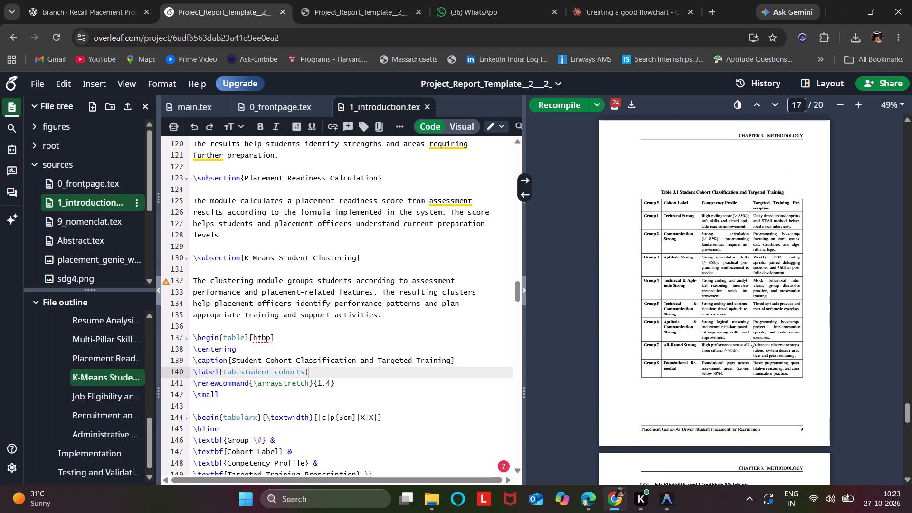
{"action": "scroll", "coordinate": [750, 339], "scroll_direction": "up", "scroll_amount": 3}
{"action": "scroll", "coordinate": [750, 339], "scroll_direction": "down", "scroll_amount": 1}
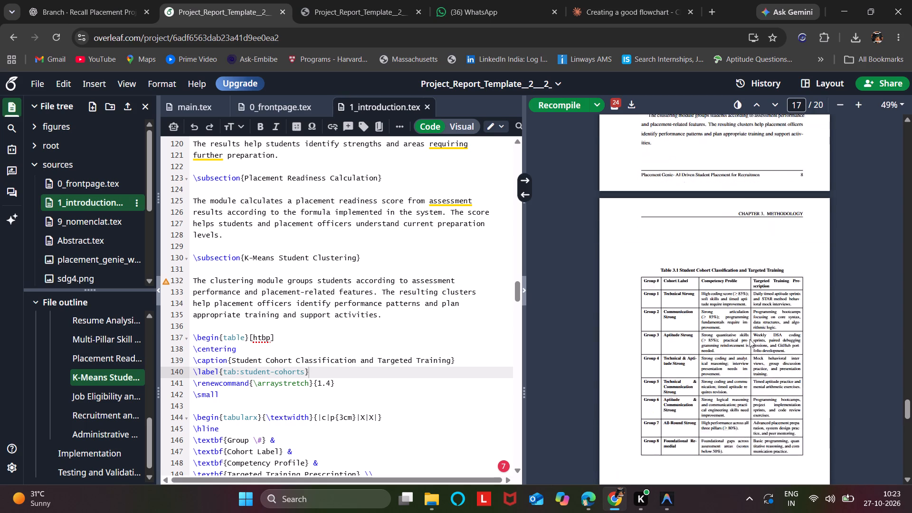
{"action": "scroll", "coordinate": [750, 339], "scroll_direction": "down", "scroll_amount": 4}
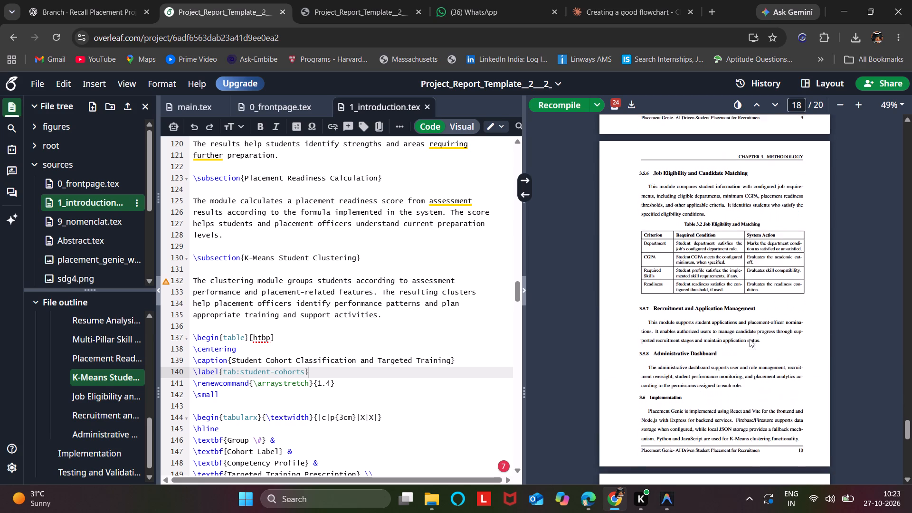
{"action": "scroll", "coordinate": [750, 339], "scroll_direction": "down", "scroll_amount": 5}
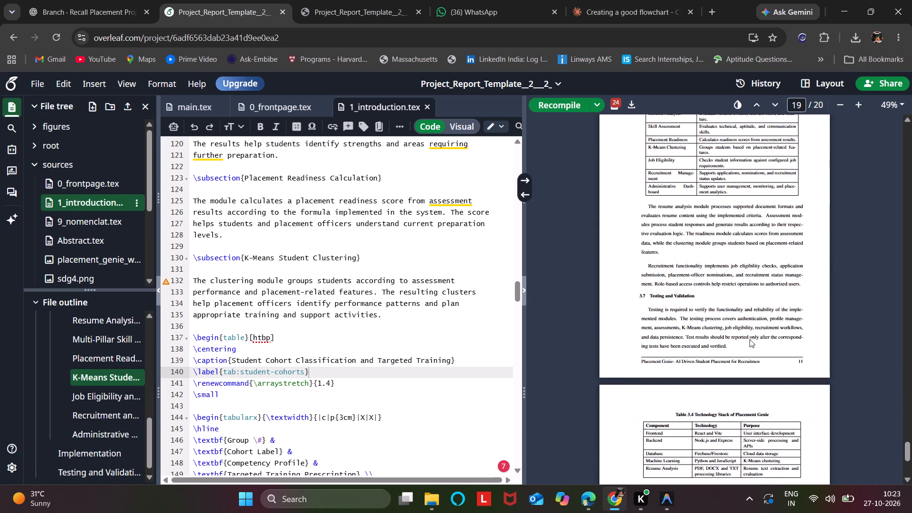
{"action": "scroll", "coordinate": [750, 339], "scroll_direction": "down", "scroll_amount": 7}
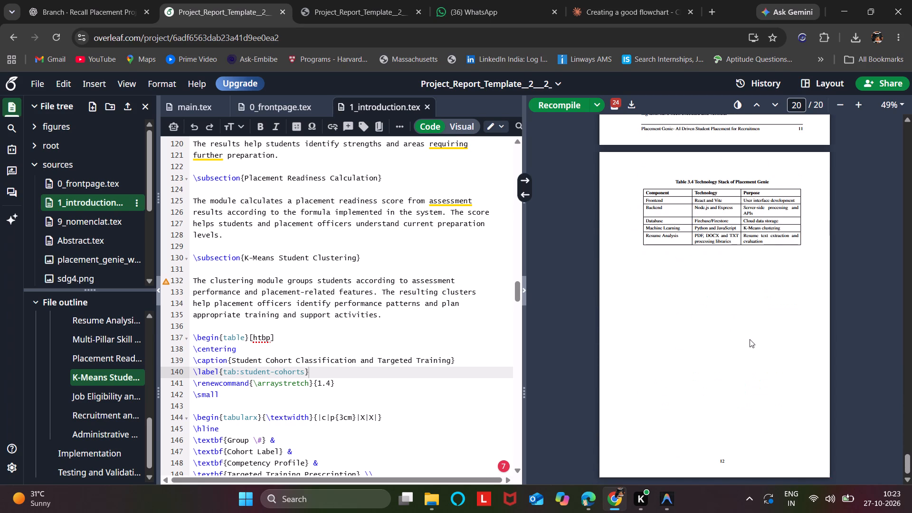
Locate the Technology Stack table's source from the compiled PDF and examine its code and placement option before the Testing and Validation section.
{"action": "scroll", "coordinate": [750, 339], "scroll_direction": "up", "scroll_amount": 2}
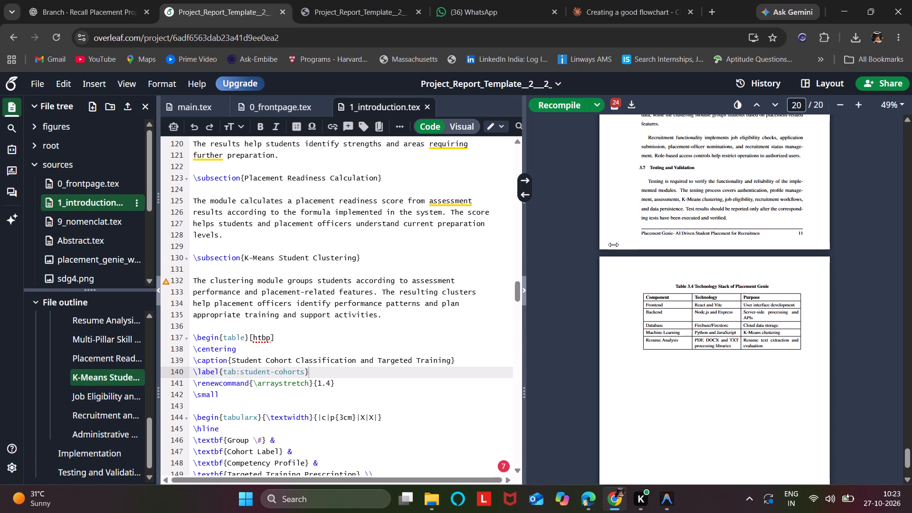
{"action": "double_click", "coordinate": [694, 285]}
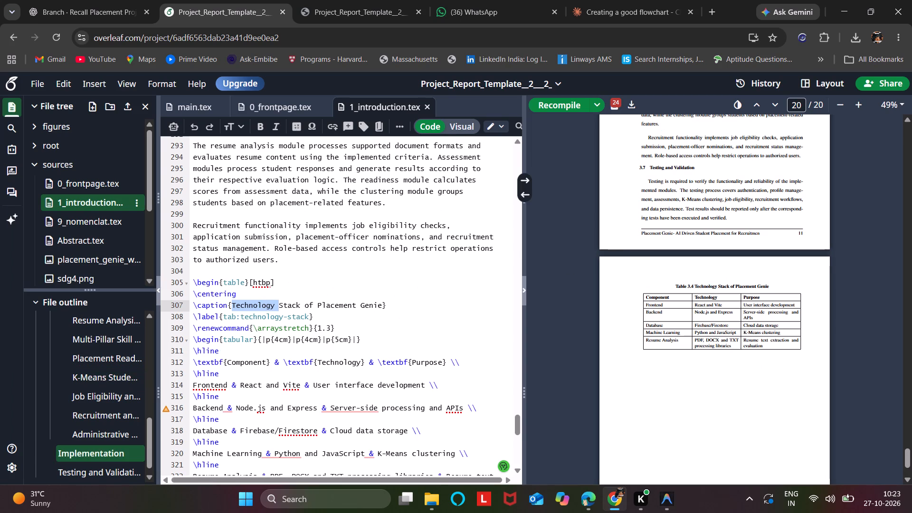
{"action": "scroll", "coordinate": [275, 374], "scroll_direction": "down", "scroll_amount": 2}
{"action": "left_click_drag", "start_coordinate": [243, 395], "coordinate": [242, 395]}
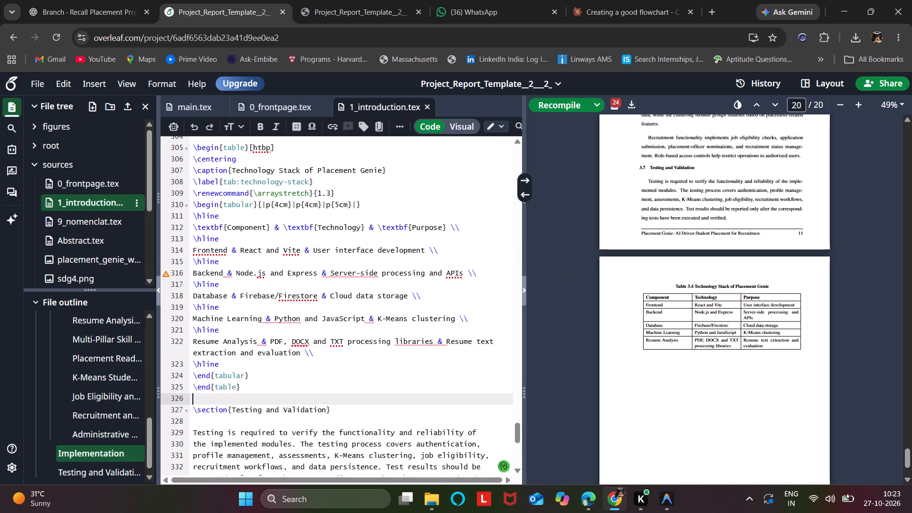
{"action": "left_click_drag", "start_coordinate": [242, 395], "coordinate": [203, 262]}
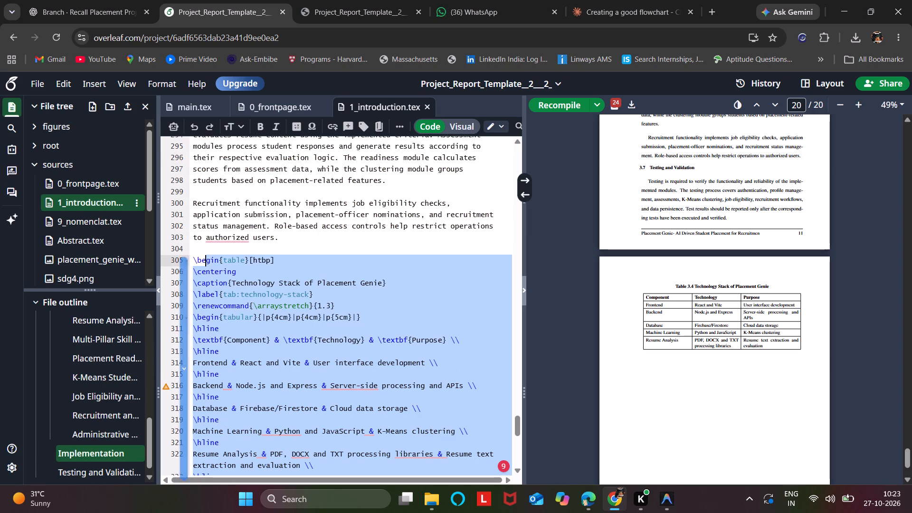
{"action": "left_click_drag", "start_coordinate": [203, 262], "coordinate": [197, 262]}
{"action": "left_click", "coordinate": [265, 257]}
{"action": "scroll", "coordinate": [265, 257], "scroll_direction": "right", "scroll_amount": 1}
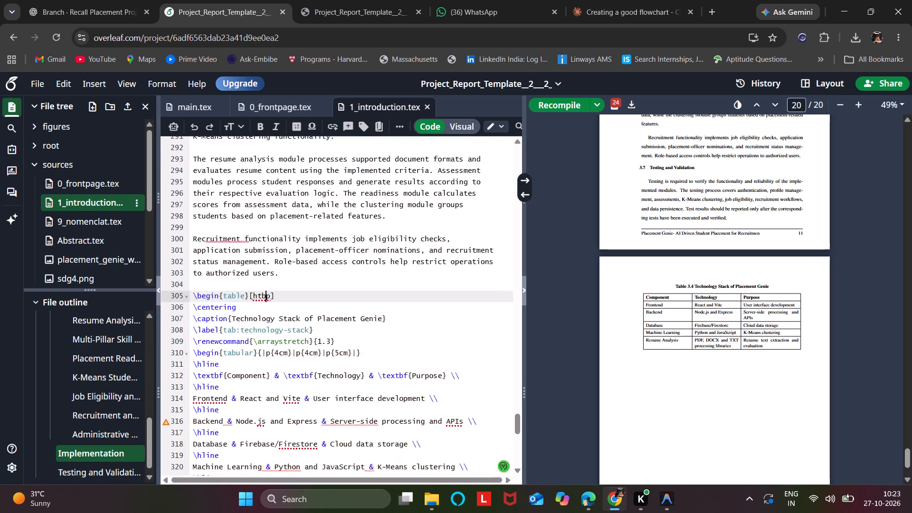
{"action": "scroll", "coordinate": [265, 257], "scroll_direction": "right", "scroll_amount": 2}
{"action": "scroll", "coordinate": [265, 257], "scroll_direction": "down", "scroll_amount": 1}
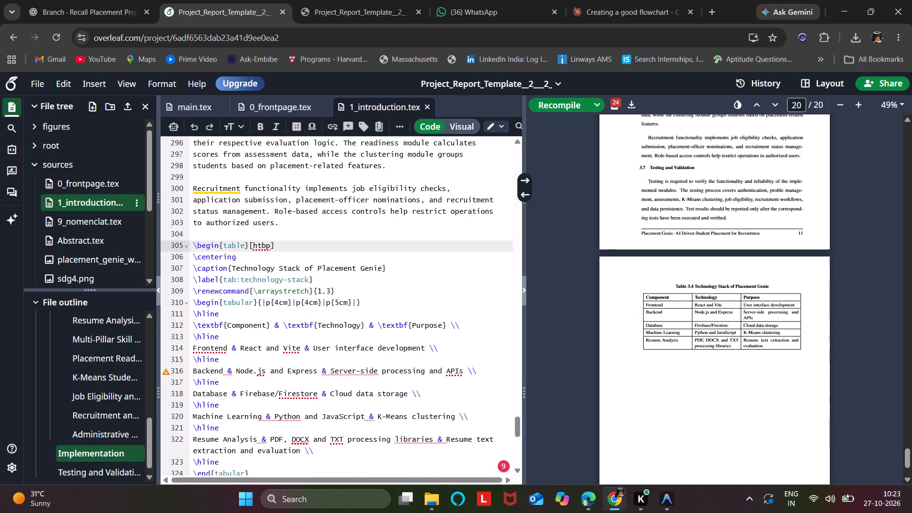
{"action": "scroll", "coordinate": [265, 257], "scroll_direction": "down", "scroll_amount": 3}
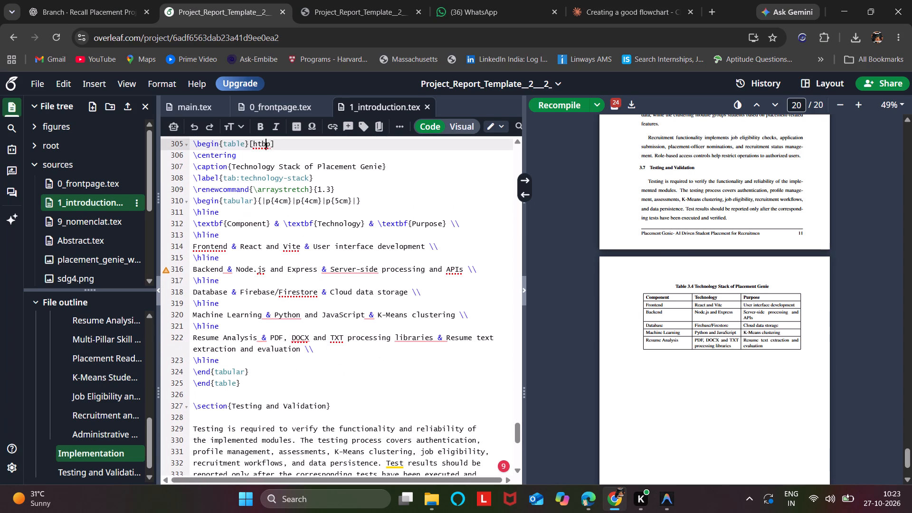
Review the earlier Methodology pages of the compiled PDF, from the student cohort table back to the system architecture figure.
{"action": "scroll", "coordinate": [698, 280], "scroll_direction": "up", "scroll_amount": 6}
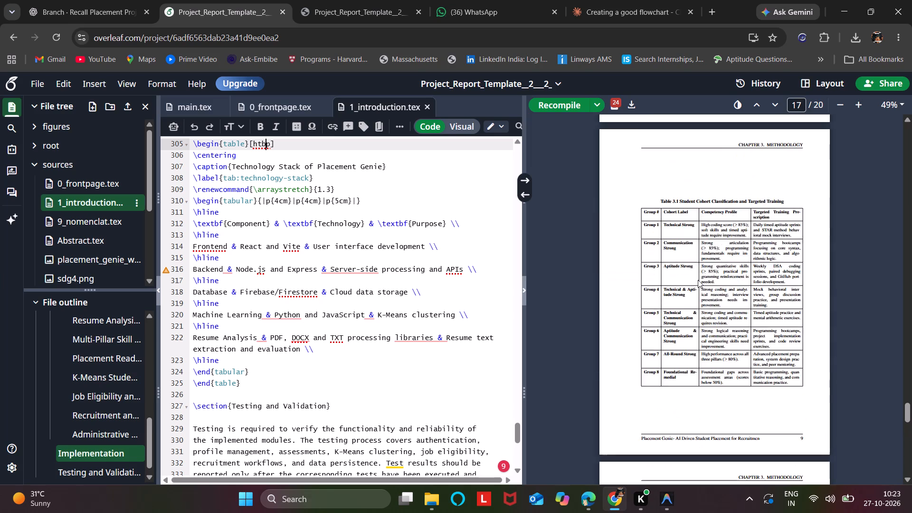
{"action": "scroll", "coordinate": [698, 280], "scroll_direction": "up", "scroll_amount": 7}
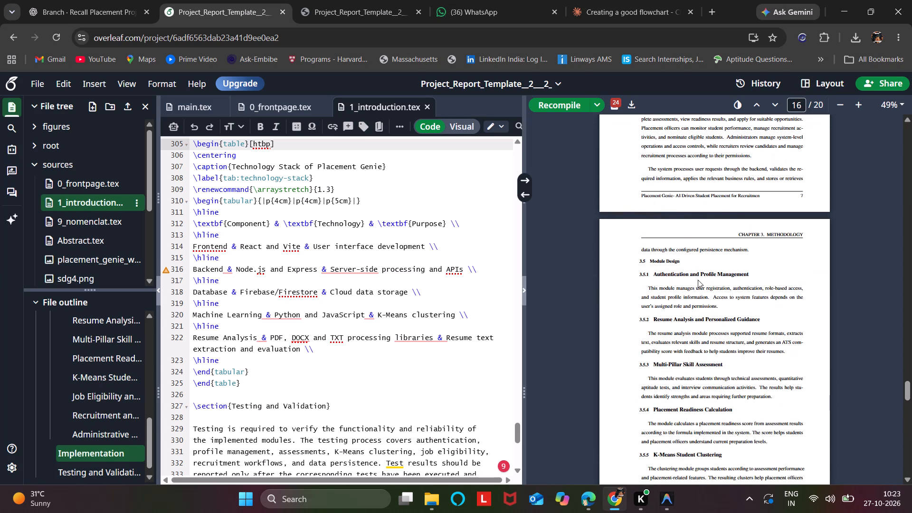
{"action": "scroll", "coordinate": [698, 280], "scroll_direction": "up", "scroll_amount": 3}
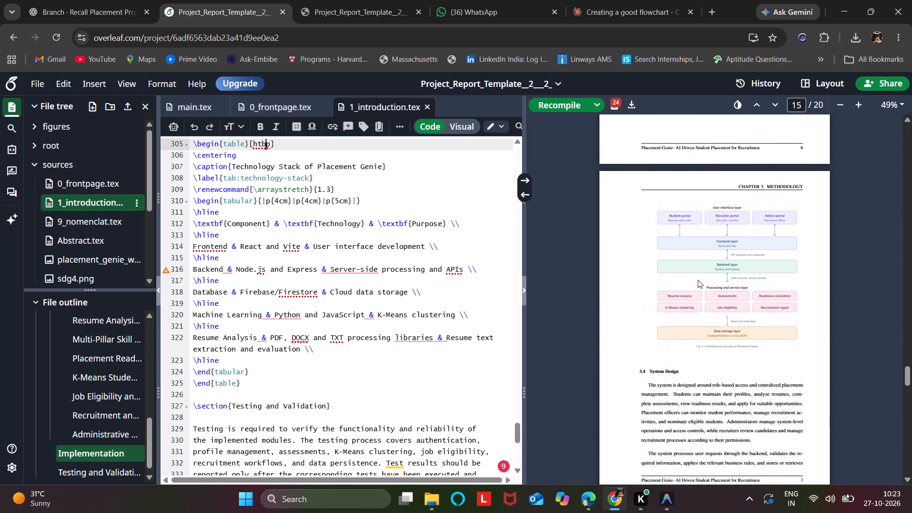
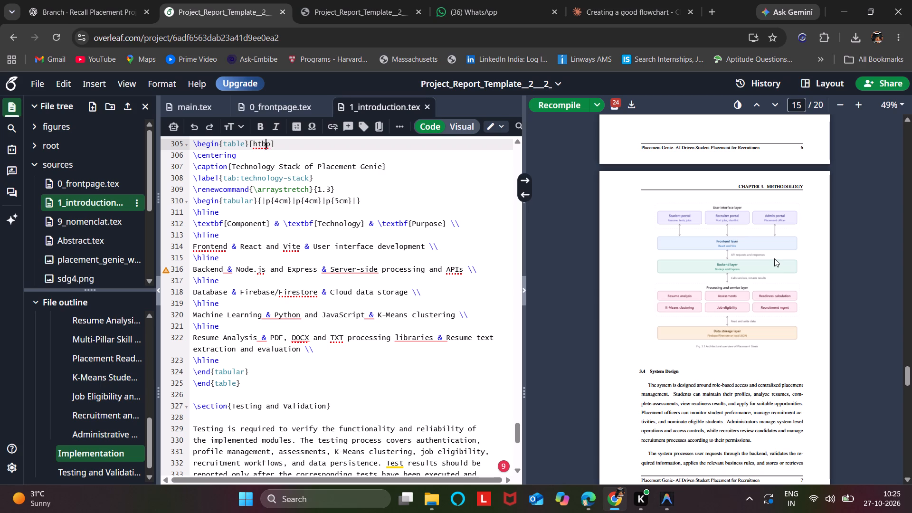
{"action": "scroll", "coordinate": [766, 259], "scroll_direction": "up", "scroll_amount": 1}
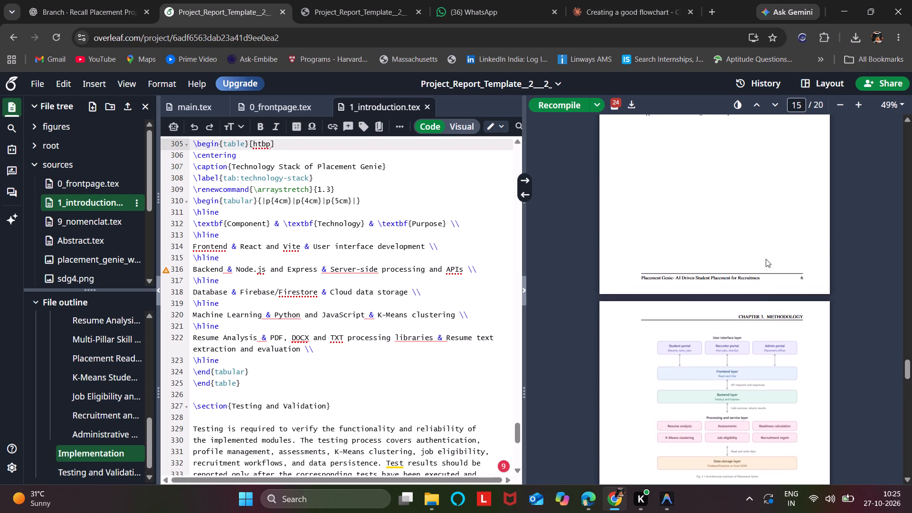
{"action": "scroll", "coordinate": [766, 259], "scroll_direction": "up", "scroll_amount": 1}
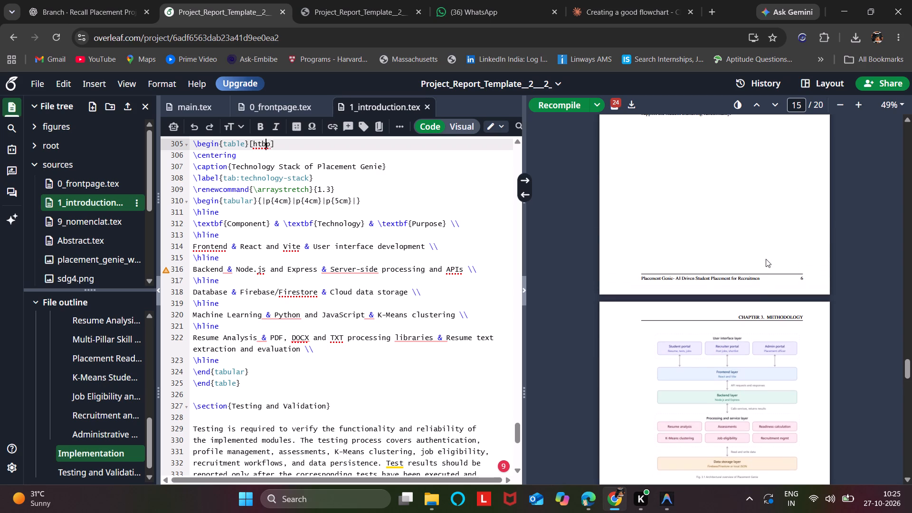
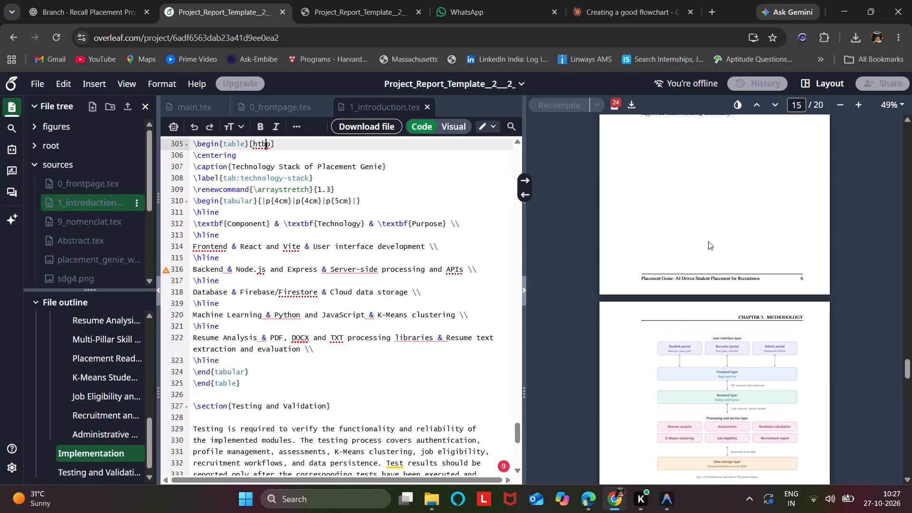
Review the compiled Methodology pages from the architecture figure through the Technology Stack of Placement Genie table, checking table placement and page layout.
{"action": "scroll", "coordinate": [708, 241], "scroll_direction": "down", "scroll_amount": 5}
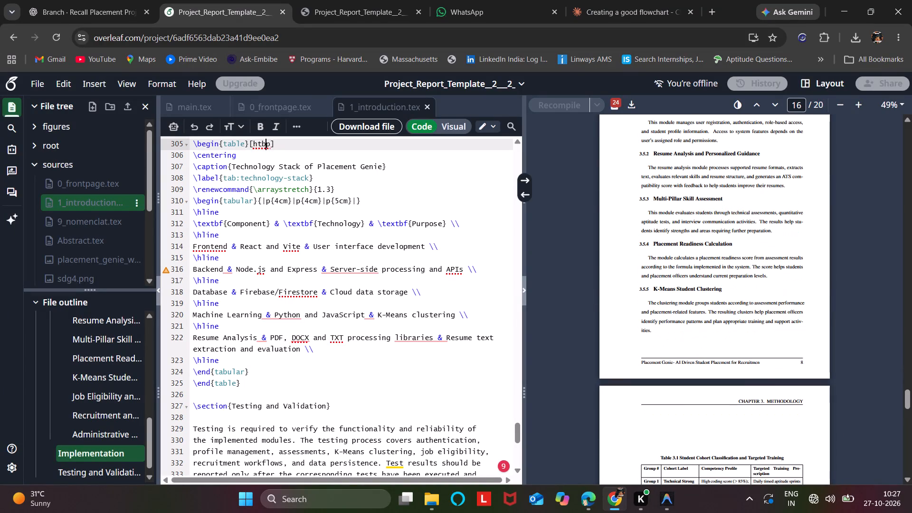
{"action": "scroll", "coordinate": [708, 241], "scroll_direction": "down", "scroll_amount": 4}
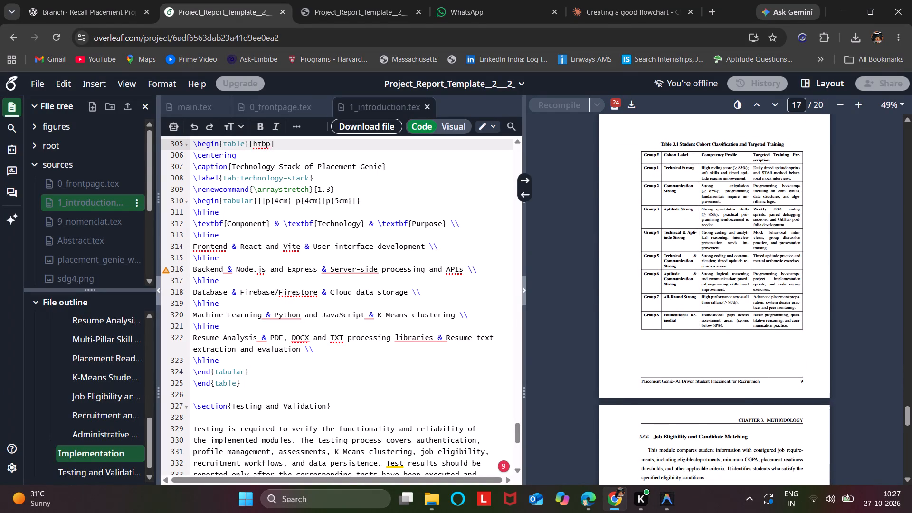
{"action": "scroll", "coordinate": [699, 291], "scroll_direction": "down", "scroll_amount": 3}
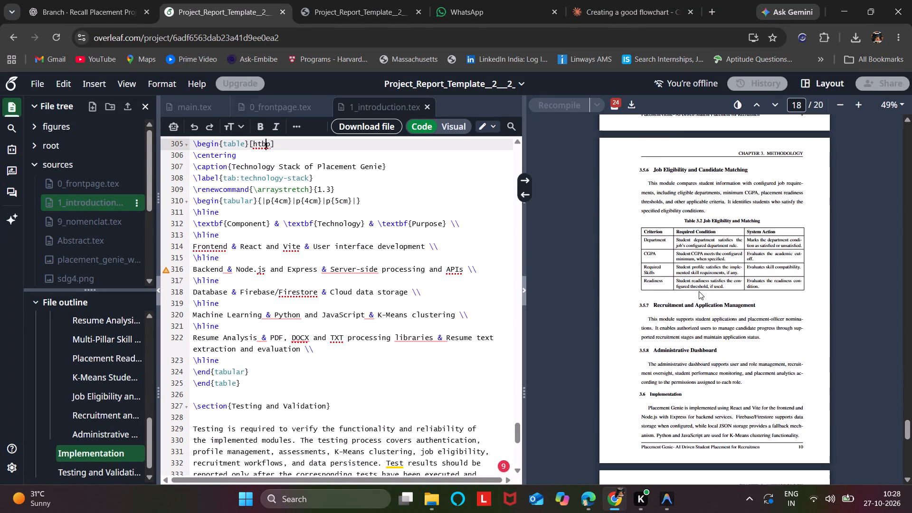
{"action": "scroll", "coordinate": [699, 291], "scroll_direction": "down", "scroll_amount": 4}
{"action": "scroll", "coordinate": [699, 291], "scroll_direction": "up", "scroll_amount": 1}
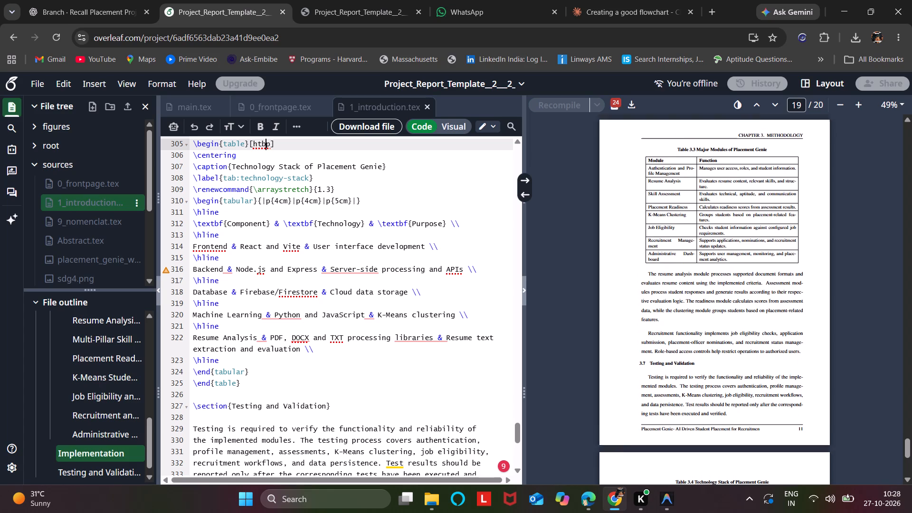
{"action": "scroll", "coordinate": [699, 291], "scroll_direction": "up", "scroll_amount": 2}
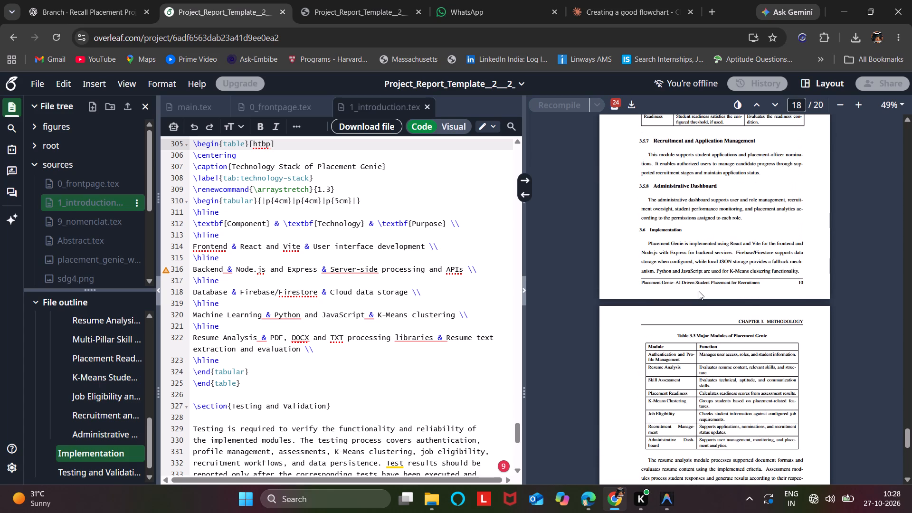
{"action": "scroll", "coordinate": [699, 291], "scroll_direction": "up", "scroll_amount": 1}
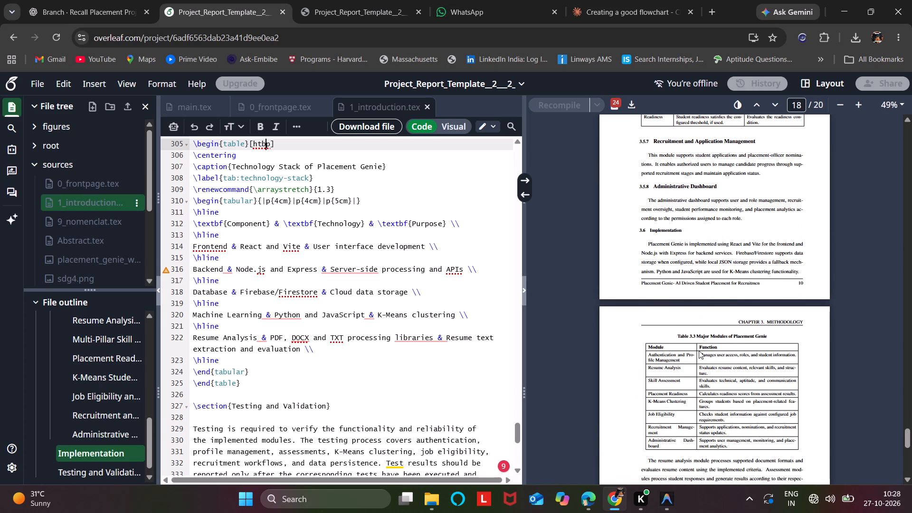
{"action": "scroll", "coordinate": [699, 351], "scroll_direction": "down", "scroll_amount": 2}
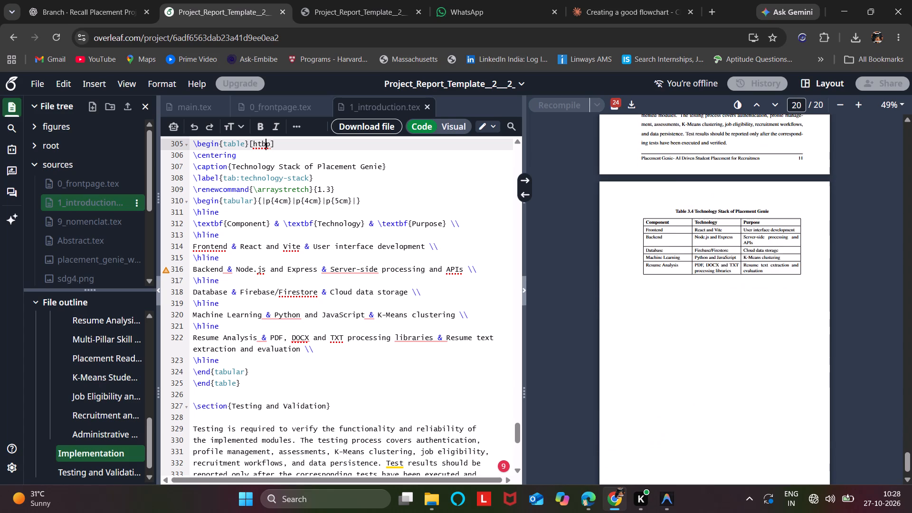
{"action": "scroll", "coordinate": [699, 351], "scroll_direction": "down", "scroll_amount": 2}
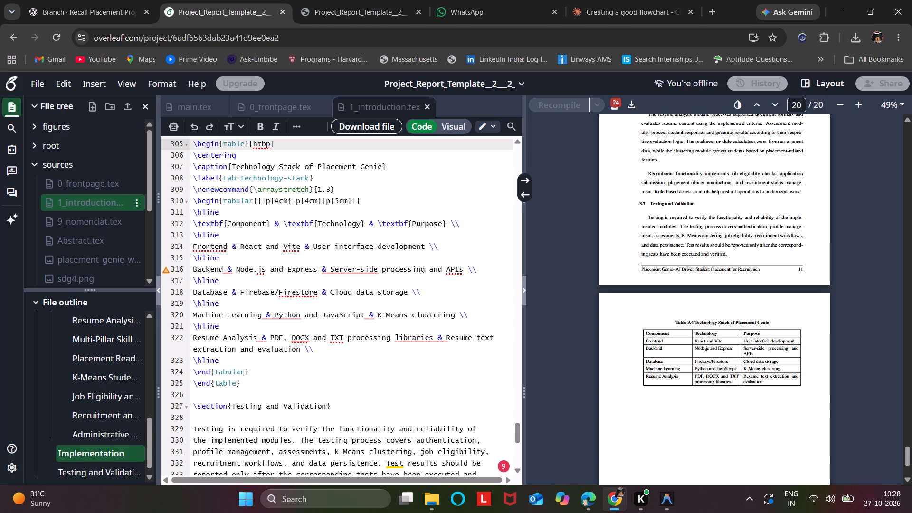
Locate the Technology Stack of Placement Genie table's source and select its whole code block, from \begin{table}[htbp] to \end{table}.
{"action": "double_click", "coordinate": [705, 323]}
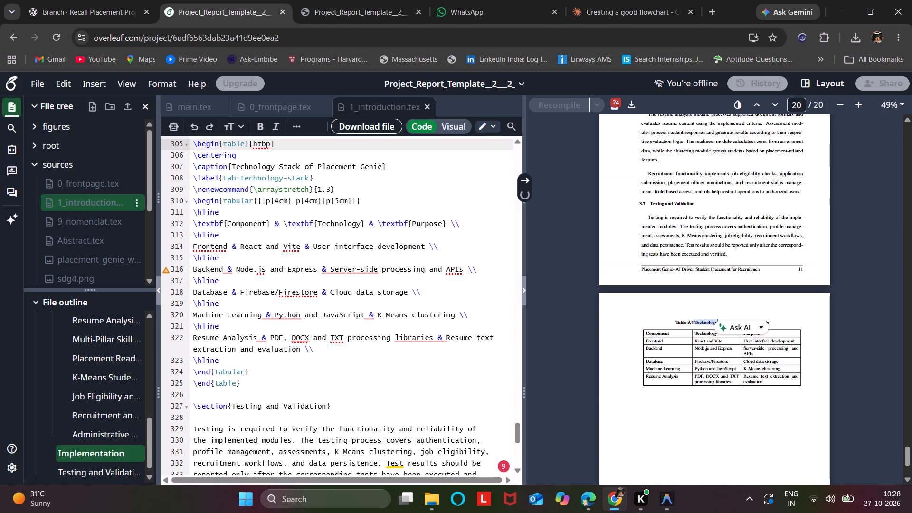
{"action": "left_click_drag", "start_coordinate": [245, 386], "coordinate": [206, 178]}
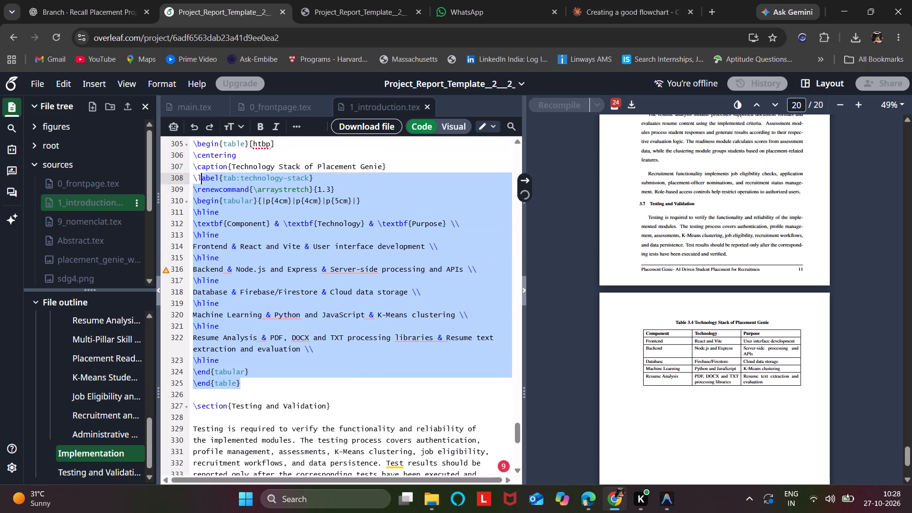
{"action": "left_click_drag", "start_coordinate": [206, 178], "coordinate": [194, 147]}
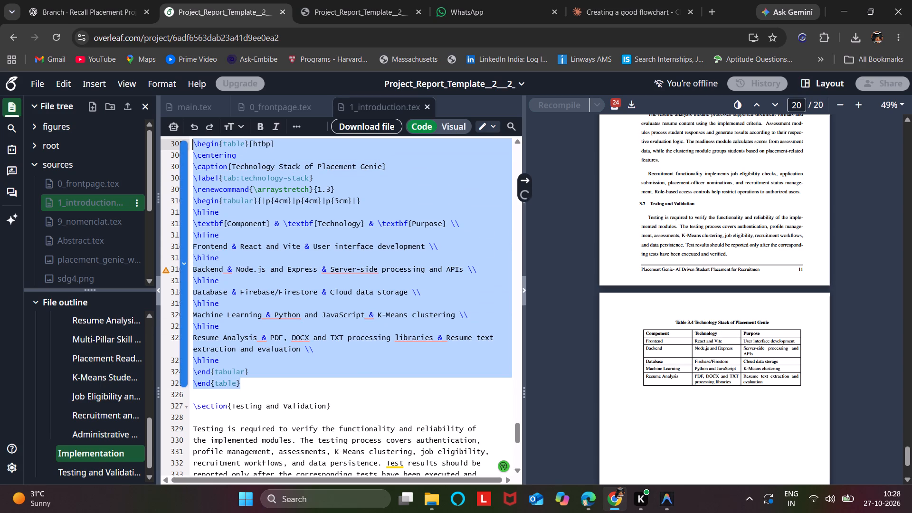
{"action": "left_click_drag", "start_coordinate": [194, 147], "coordinate": [203, 291]}
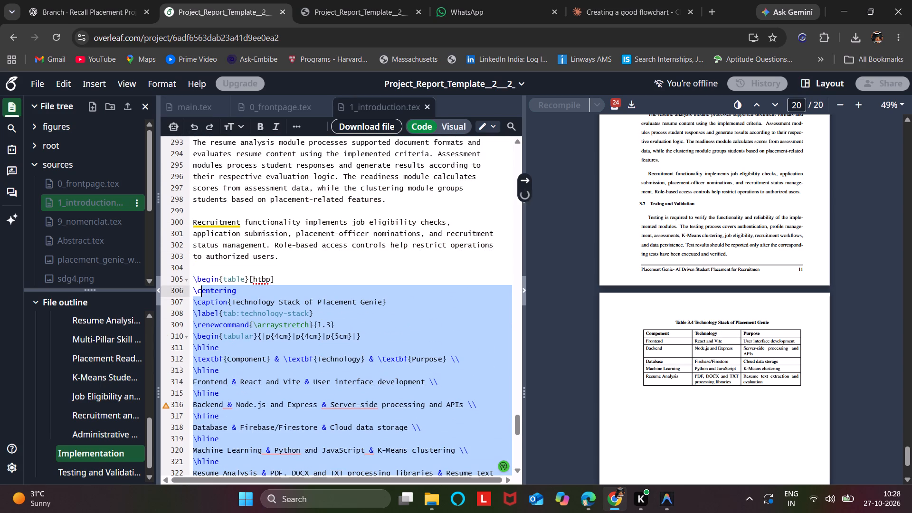
{"action": "left_click_drag", "start_coordinate": [203, 291], "coordinate": [189, 281]}
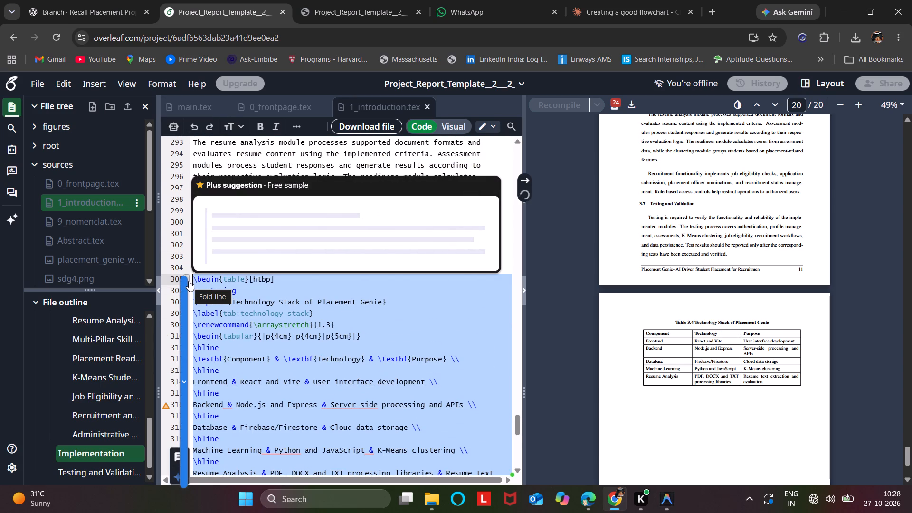
Cut the selected Technology Stack of Placement Genie table code from above the Testing and Validation section.
{"action": "key", "text": "ctrl+c"}
{"action": "key", "text": "ctrl+x"}
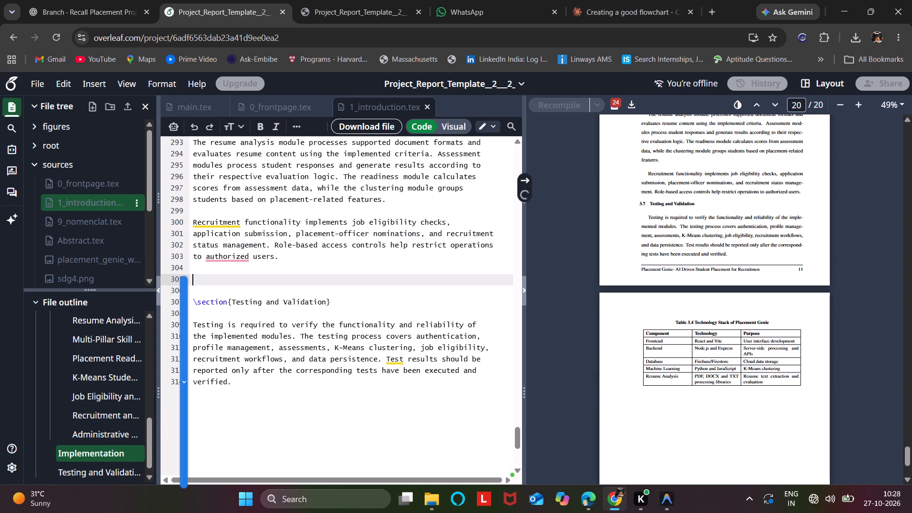
Look back through the Methodology source and the compiled pages before the Implementation section for where the cut table could go.
{"action": "scroll", "coordinate": [385, 285], "scroll_direction": "up", "scroll_amount": 6}
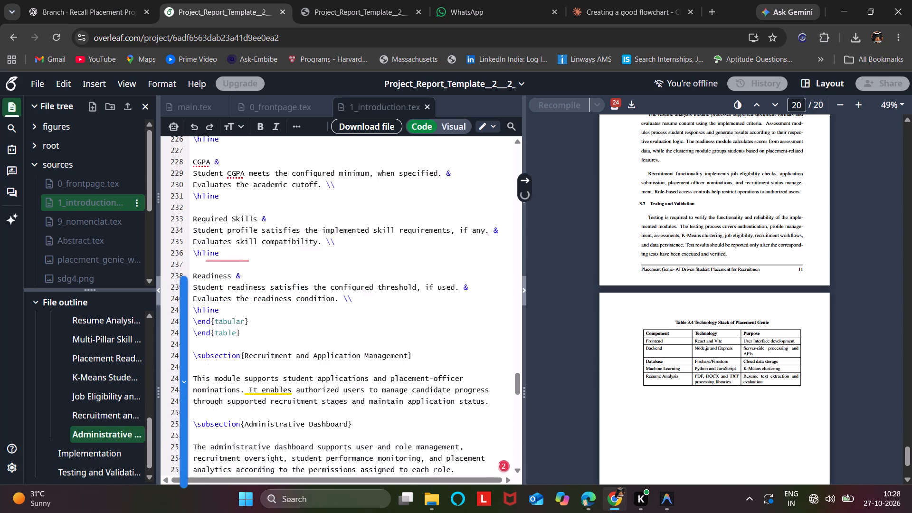
{"action": "scroll", "coordinate": [385, 285], "scroll_direction": "up", "scroll_amount": 9}
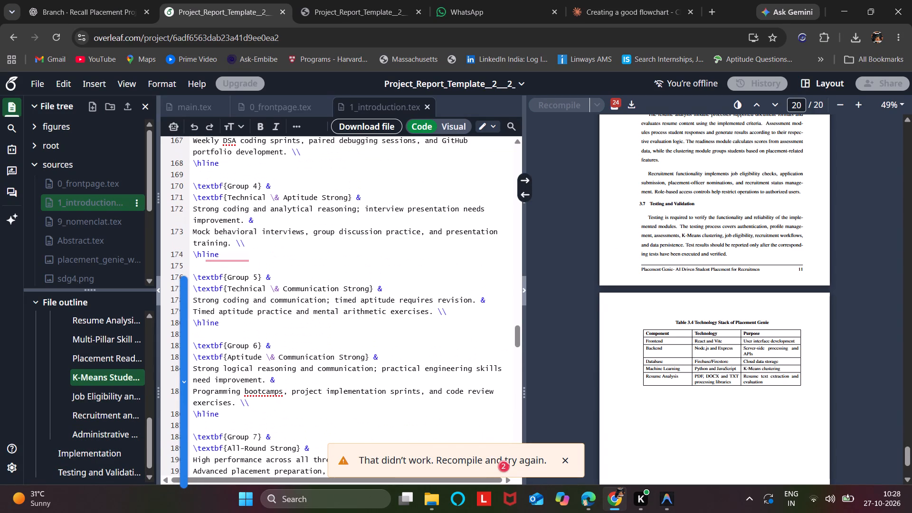
{"action": "scroll", "coordinate": [697, 253], "scroll_direction": "up", "scroll_amount": 3}
{"action": "scroll", "coordinate": [692, 299], "scroll_direction": "up", "scroll_amount": 3}
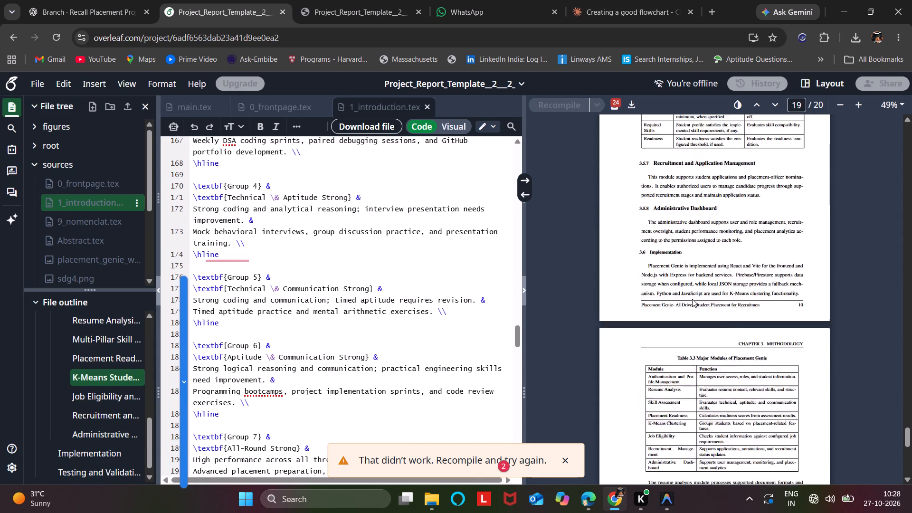
{"action": "scroll", "coordinate": [692, 299], "scroll_direction": "up", "scroll_amount": 1}
Connect the computer to the open S S E T Wi-Fi network.
{"action": "left_click", "coordinate": [819, 502]}
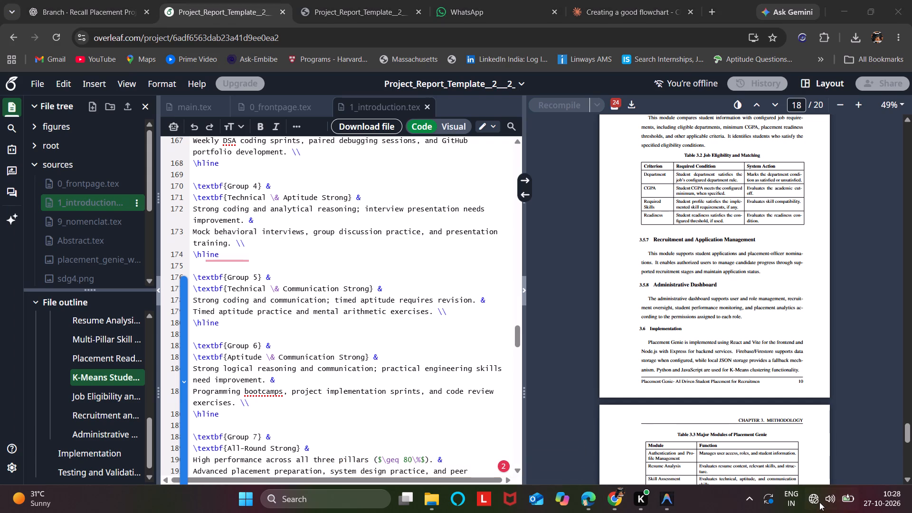
{"action": "left_click", "coordinate": [748, 273]}
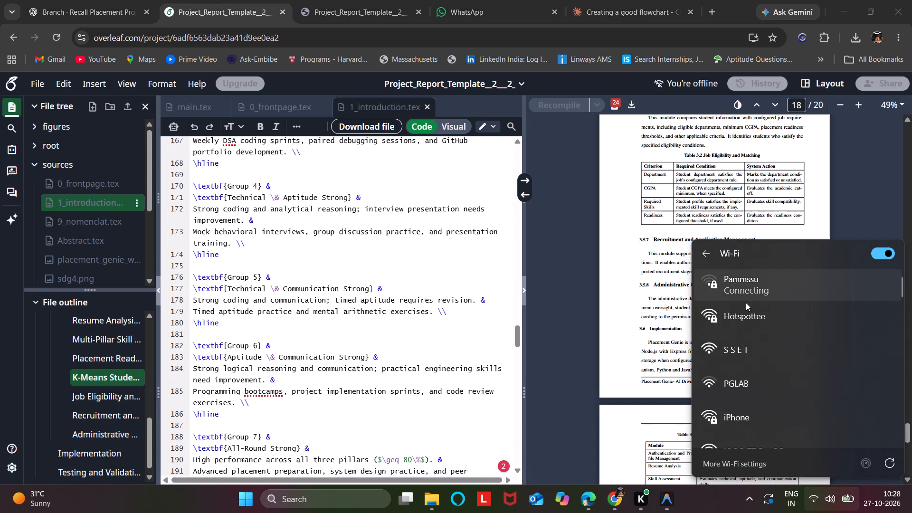
{"action": "left_click", "coordinate": [741, 359]}
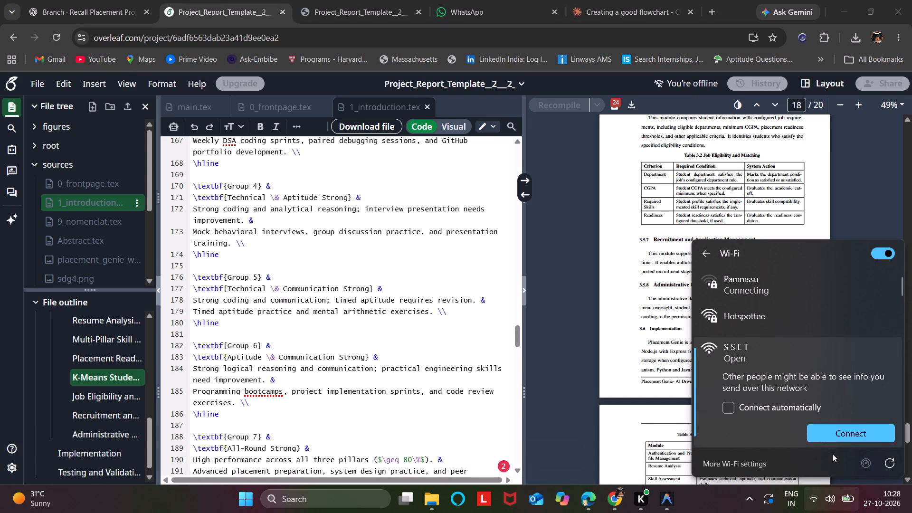
{"action": "left_click", "coordinate": [837, 432]}
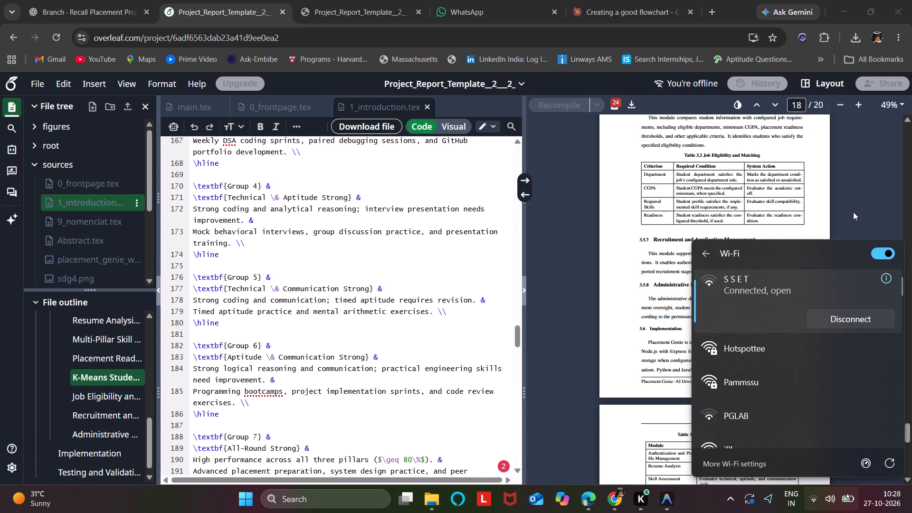
{"action": "left_click", "coordinate": [864, 197]}
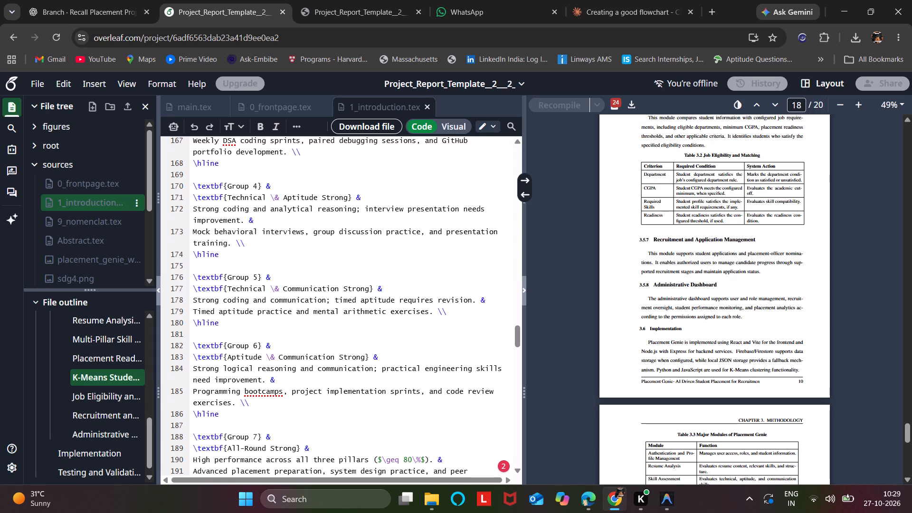
Review the compiled Methodology pages backwards from Job Eligibility and Candidate Matching to the Authentication and Profile Management subsection.
{"action": "scroll", "coordinate": [703, 226], "scroll_direction": "up", "scroll_amount": 1}
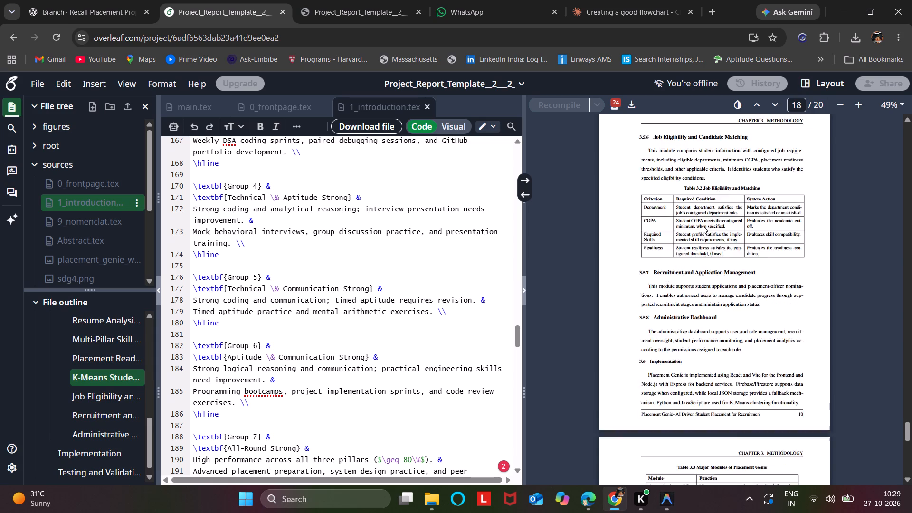
{"action": "scroll", "coordinate": [703, 226], "scroll_direction": "up", "scroll_amount": 6}
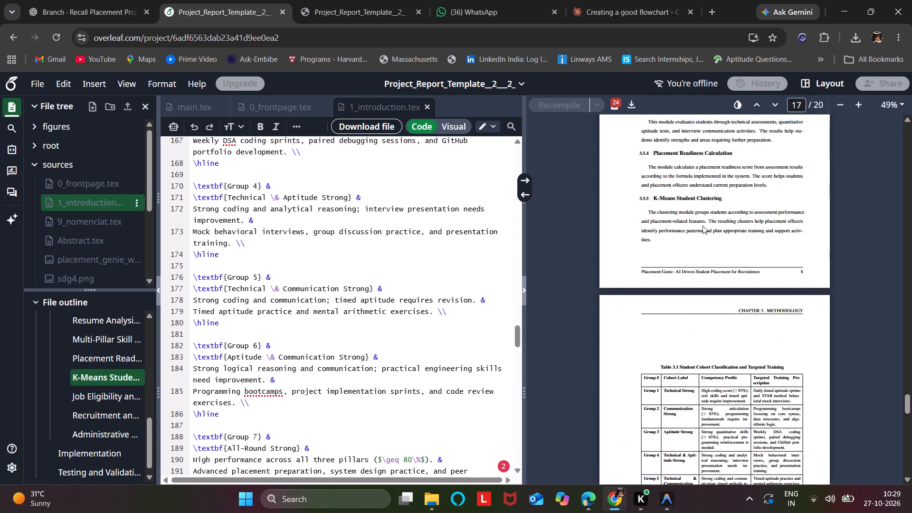
{"action": "scroll", "coordinate": [703, 226], "scroll_direction": "up", "scroll_amount": 2}
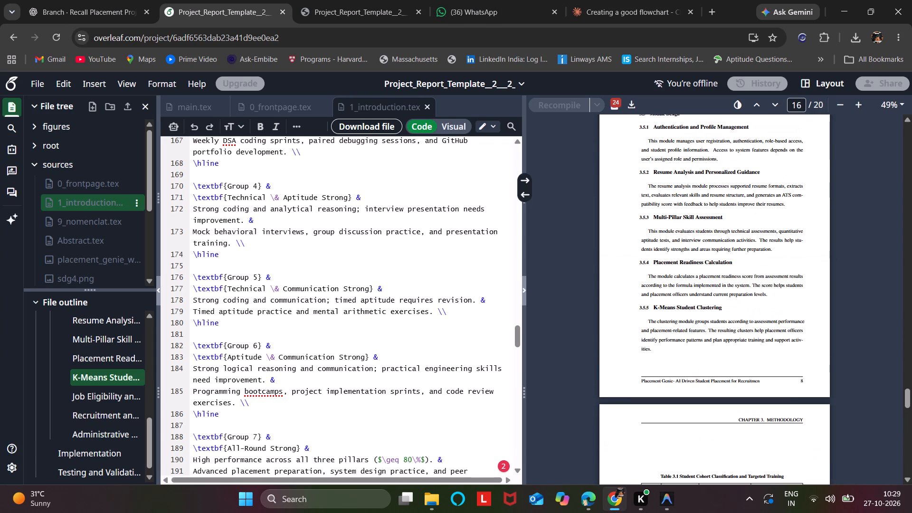
Examine the compiled Methodology chapter's page layout, comparing the architecture figure and the tables with their surrounding sections and blank space.
{"action": "scroll", "coordinate": [714, 218], "scroll_direction": "up", "scroll_amount": 4}
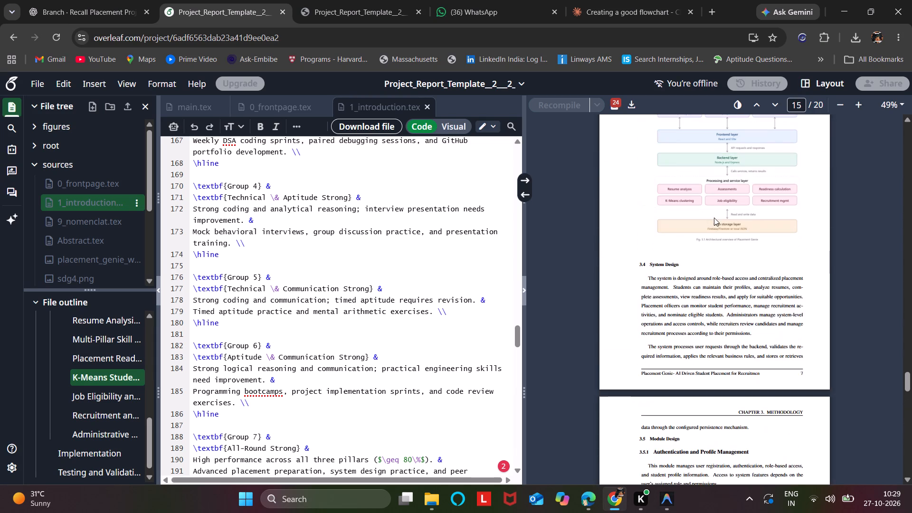
{"action": "scroll", "coordinate": [714, 218], "scroll_direction": "up", "scroll_amount": 6}
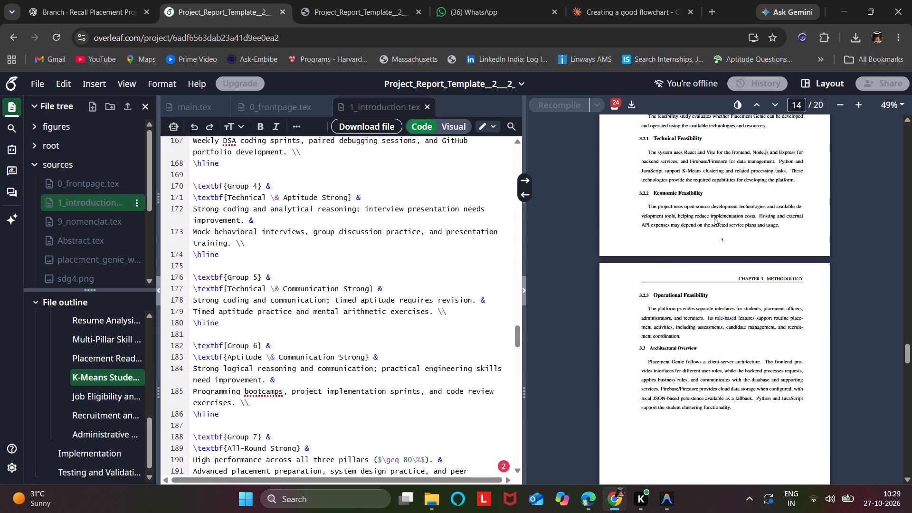
{"action": "scroll", "coordinate": [714, 218], "scroll_direction": "up", "scroll_amount": 2}
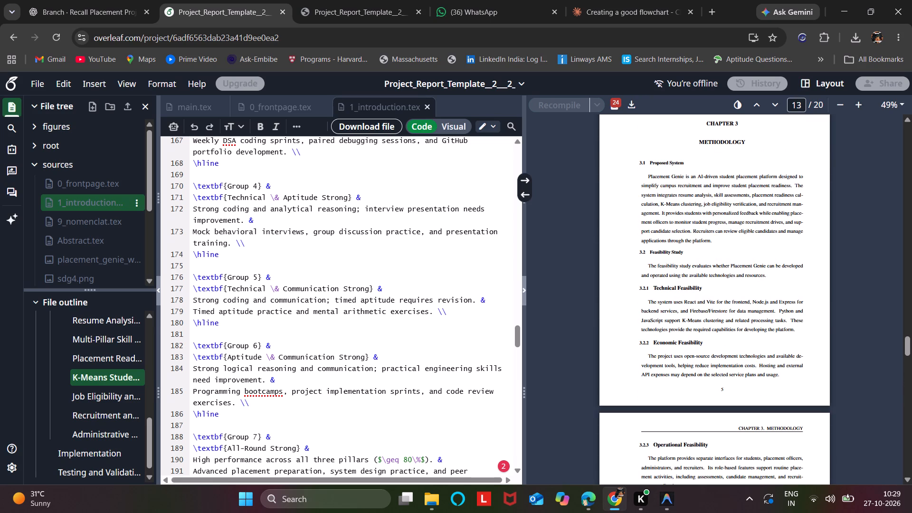
{"action": "scroll", "coordinate": [721, 298], "scroll_direction": "down", "scroll_amount": 7}
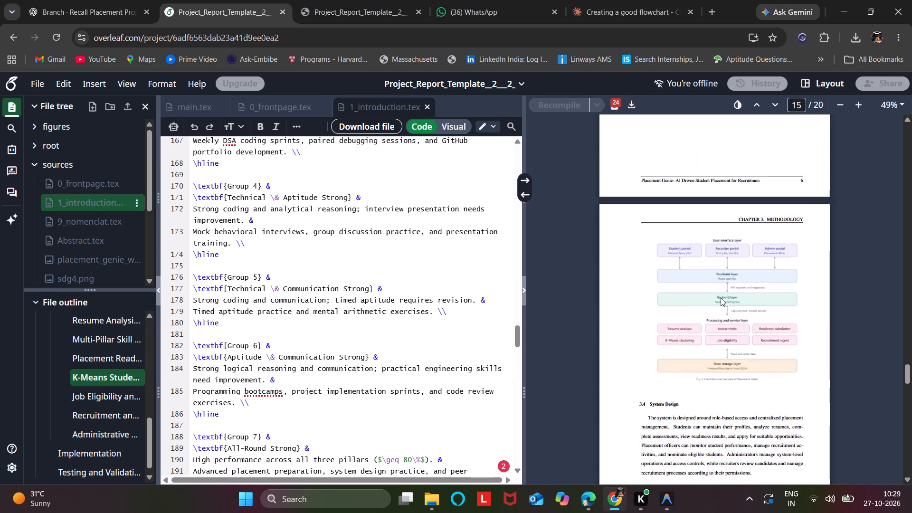
{"action": "scroll", "coordinate": [721, 298], "scroll_direction": "down", "scroll_amount": 17}
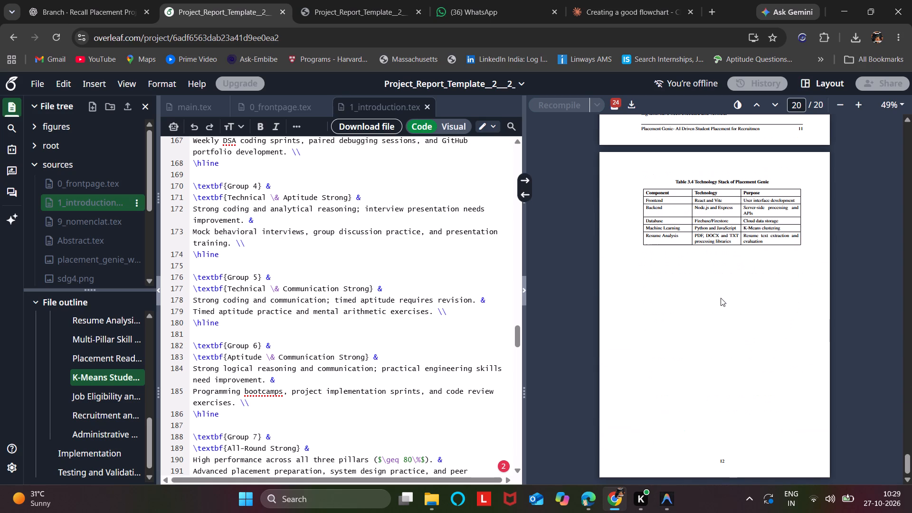
{"action": "scroll", "coordinate": [721, 298], "scroll_direction": "up", "scroll_amount": 8}
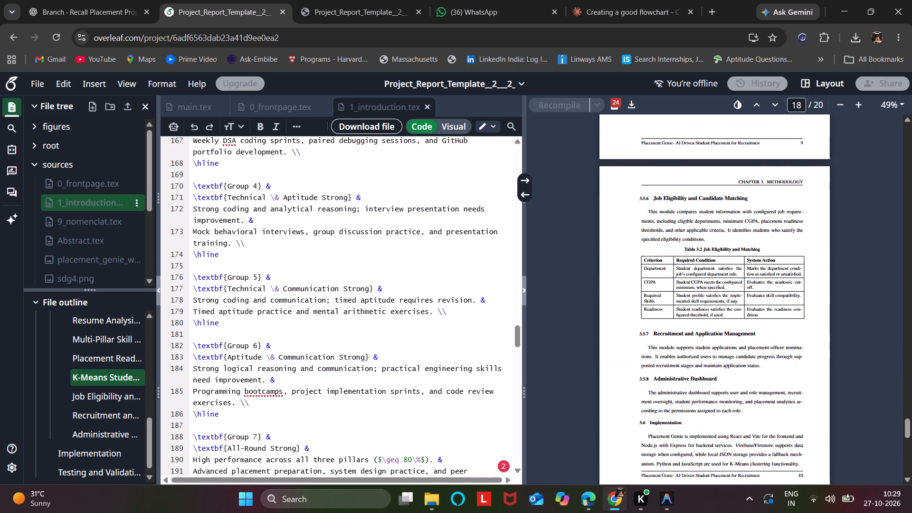
{"action": "scroll", "coordinate": [721, 298], "scroll_direction": "up", "scroll_amount": 13}
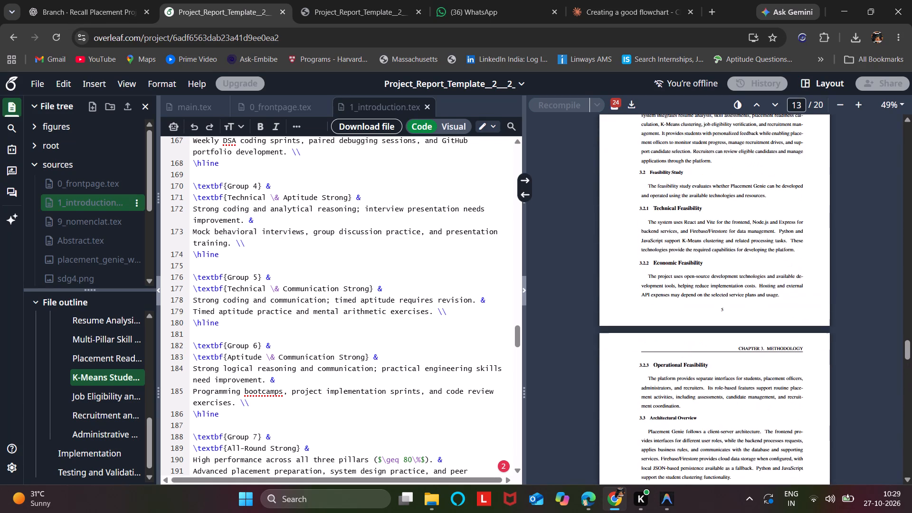
{"action": "scroll", "coordinate": [721, 298], "scroll_direction": "up", "scroll_amount": 6}
Read through the compiled Methodology chapter from Proposed System to Implementation, checking the architecture figure, cohort classification table and job eligibility table.
{"action": "scroll", "coordinate": [721, 298], "scroll_direction": "down", "scroll_amount": 1}
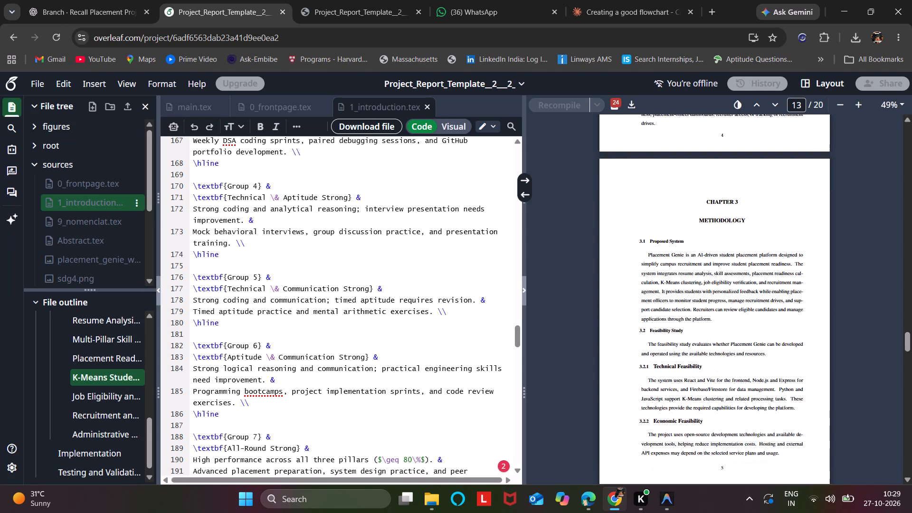
{"action": "scroll", "coordinate": [721, 298], "scroll_direction": "down", "scroll_amount": 2}
{"action": "scroll", "coordinate": [713, 357], "scroll_direction": "down", "scroll_amount": 1}
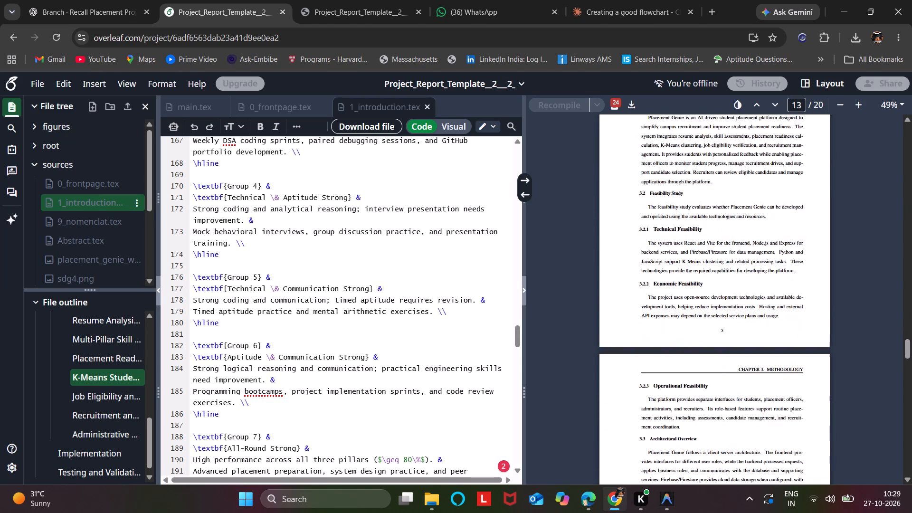
{"action": "scroll", "coordinate": [713, 357], "scroll_direction": "down", "scroll_amount": 6}
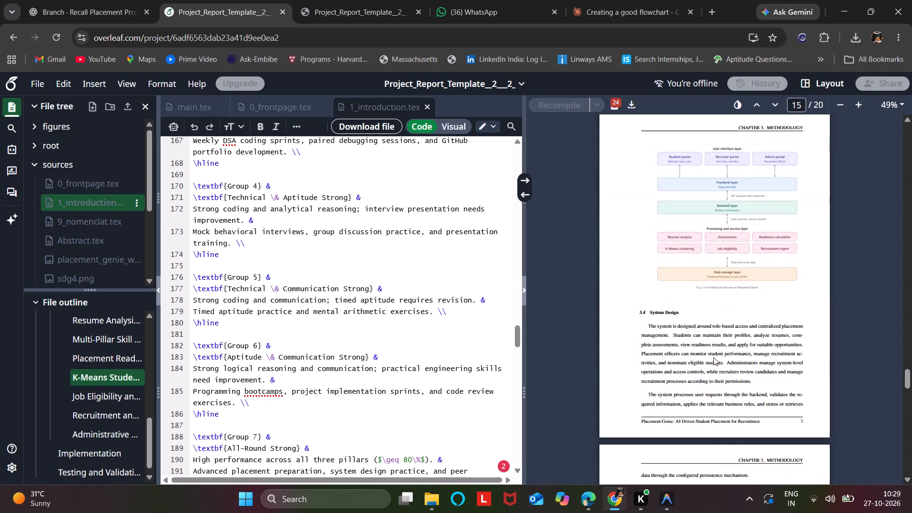
{"action": "scroll", "coordinate": [713, 357], "scroll_direction": "down", "scroll_amount": 3}
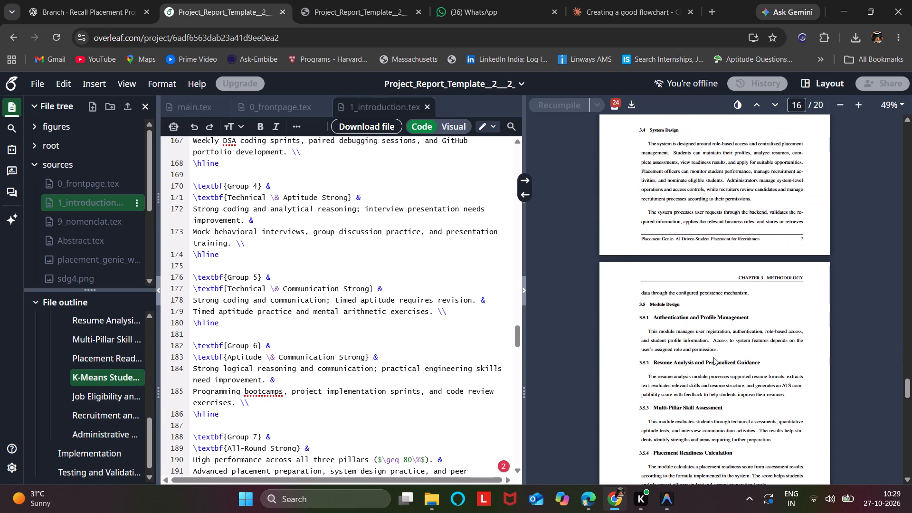
{"action": "scroll", "coordinate": [713, 357], "scroll_direction": "down", "scroll_amount": 6}
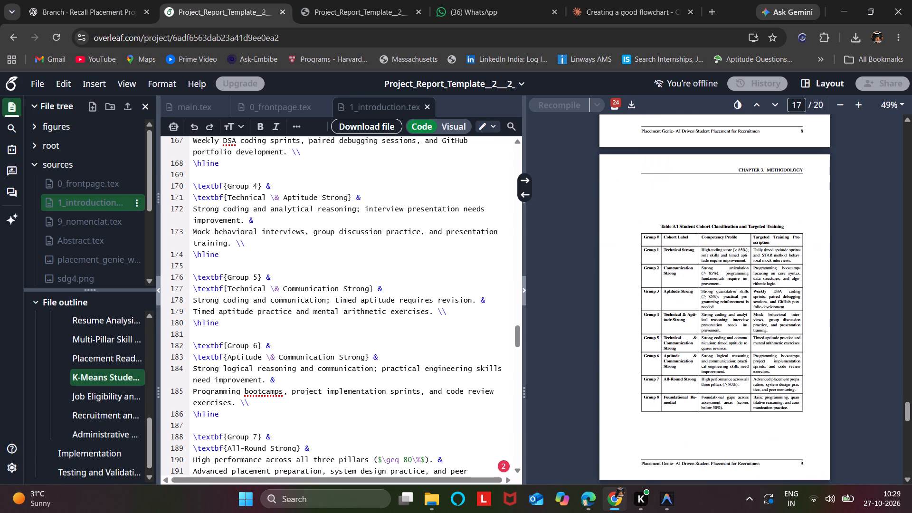
{"action": "scroll", "coordinate": [713, 357], "scroll_direction": "down", "scroll_amount": 1}
{"action": "scroll", "coordinate": [713, 357], "scroll_direction": "up", "scroll_amount": 2}
{"action": "scroll", "coordinate": [713, 357], "scroll_direction": "down", "scroll_amount": 2}
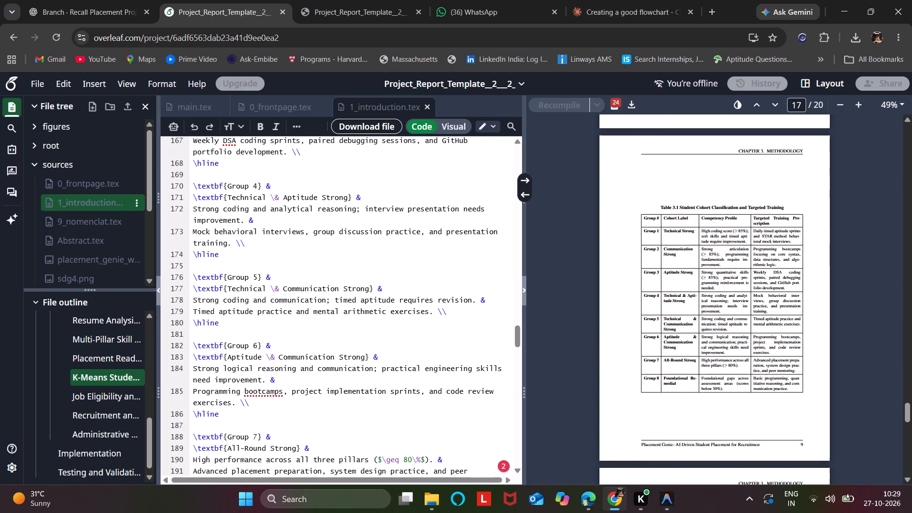
{"action": "scroll", "coordinate": [713, 357], "scroll_direction": "down", "scroll_amount": 4}
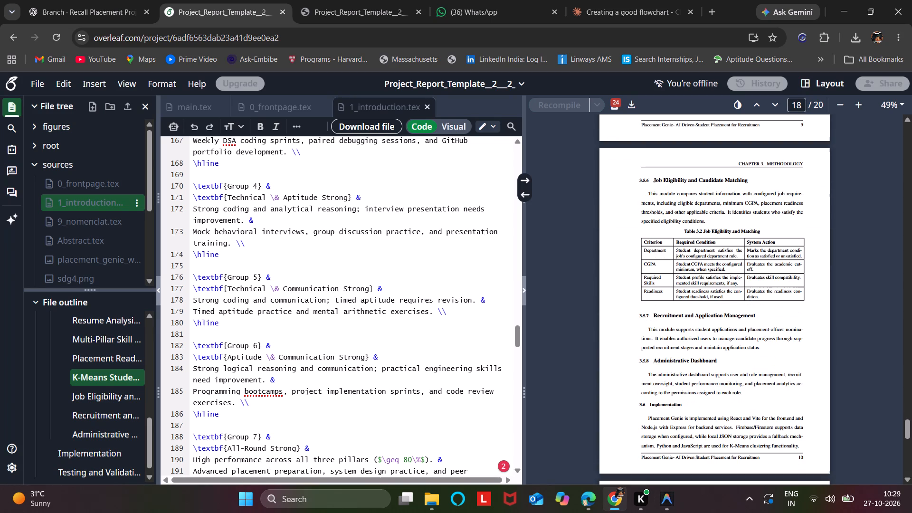
{"action": "scroll", "coordinate": [713, 357], "scroll_direction": "down", "scroll_amount": 1}
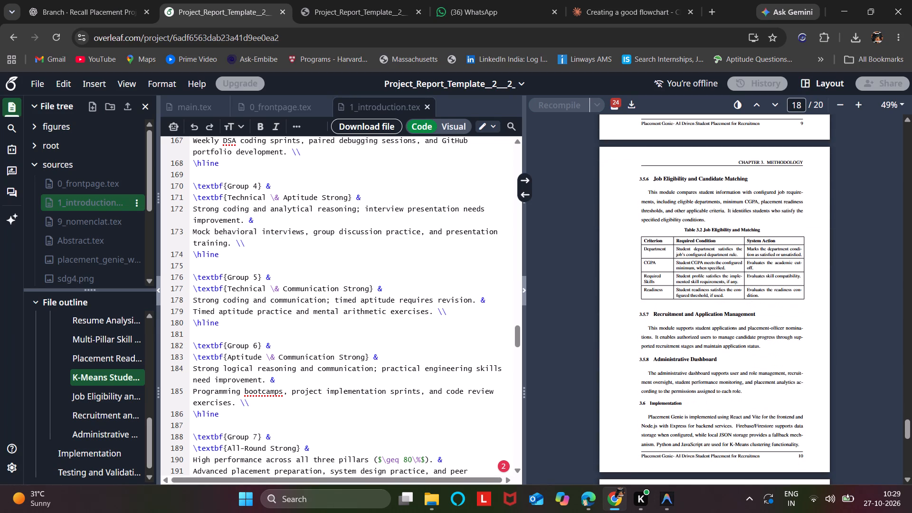
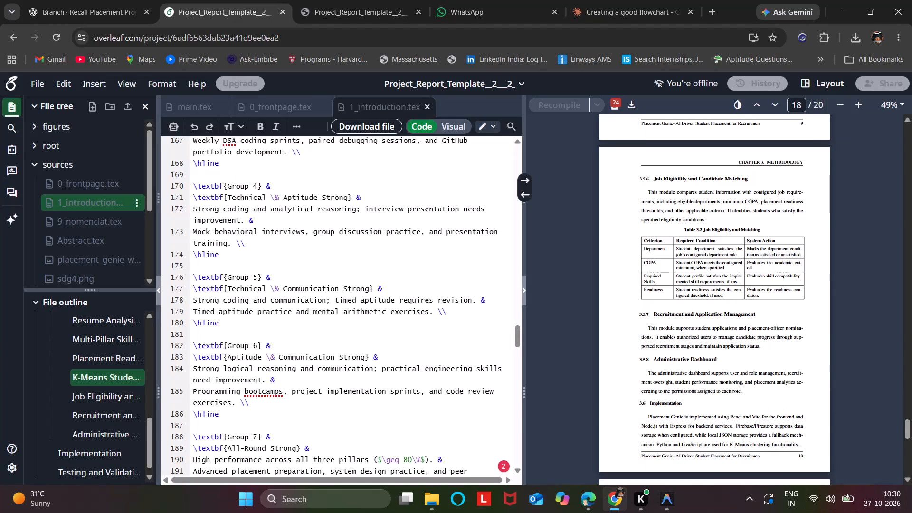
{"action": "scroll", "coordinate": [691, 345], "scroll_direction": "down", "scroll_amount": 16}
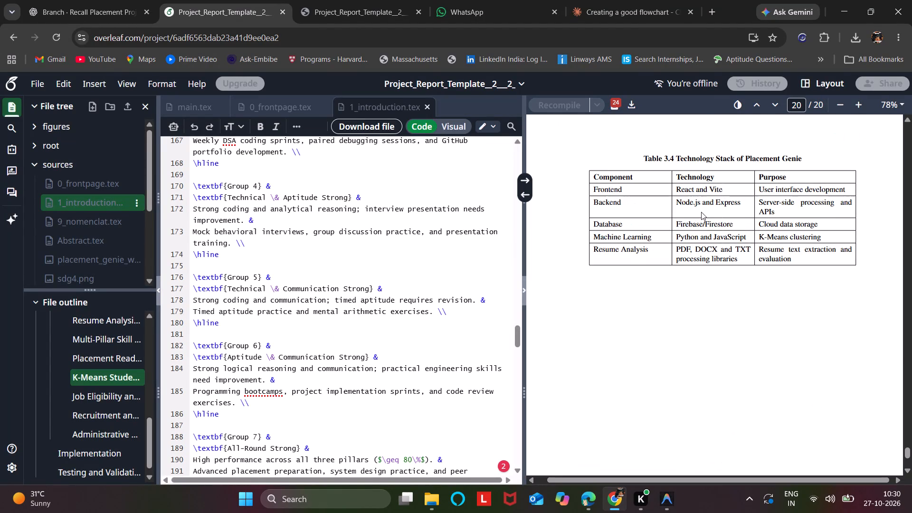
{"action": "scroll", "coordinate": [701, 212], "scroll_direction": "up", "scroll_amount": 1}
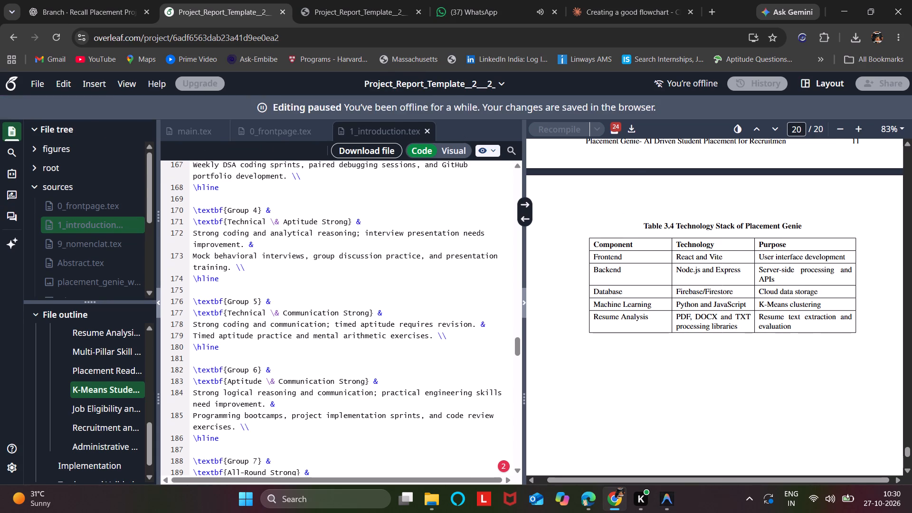
Switch the computer's Wi-Fi connection from S S E T to the secured Pammssu network and return to the report.
{"action": "left_click", "coordinate": [813, 498]}
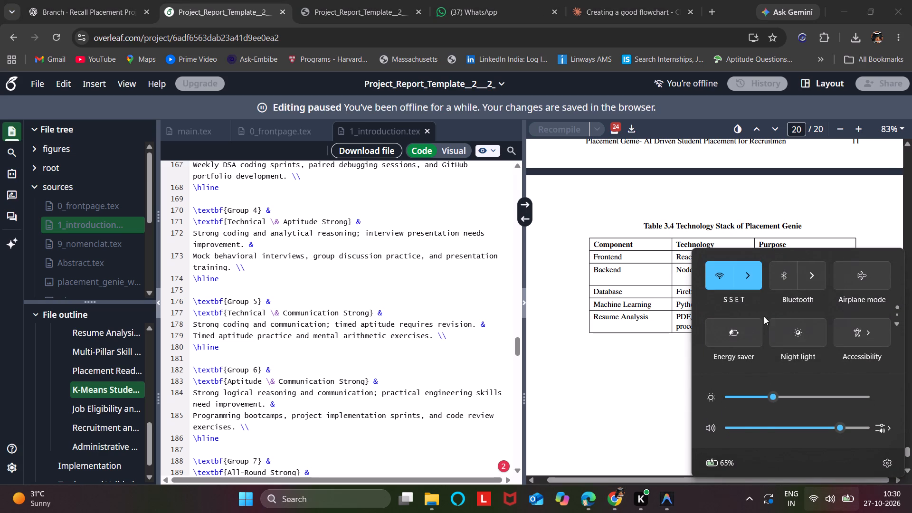
{"action": "left_click", "coordinate": [752, 284]}
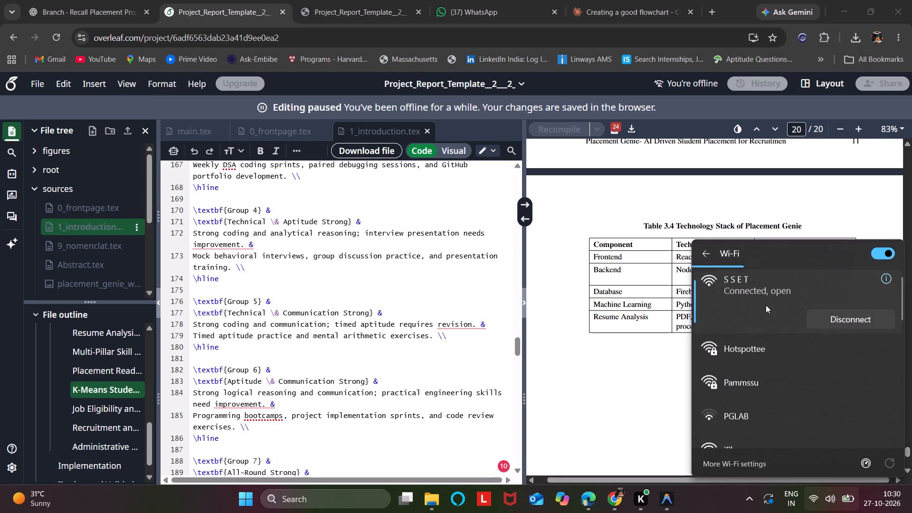
{"action": "left_click", "coordinate": [750, 383]}
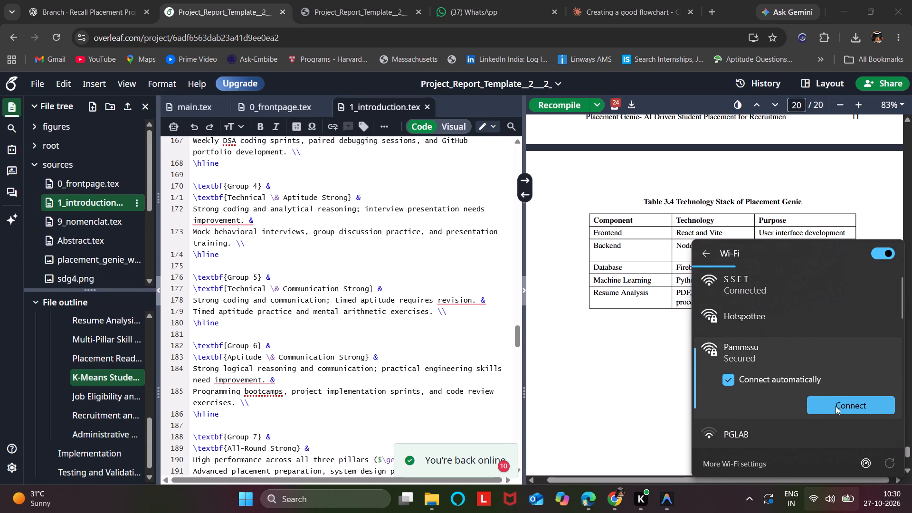
{"action": "left_click", "coordinate": [838, 406]}
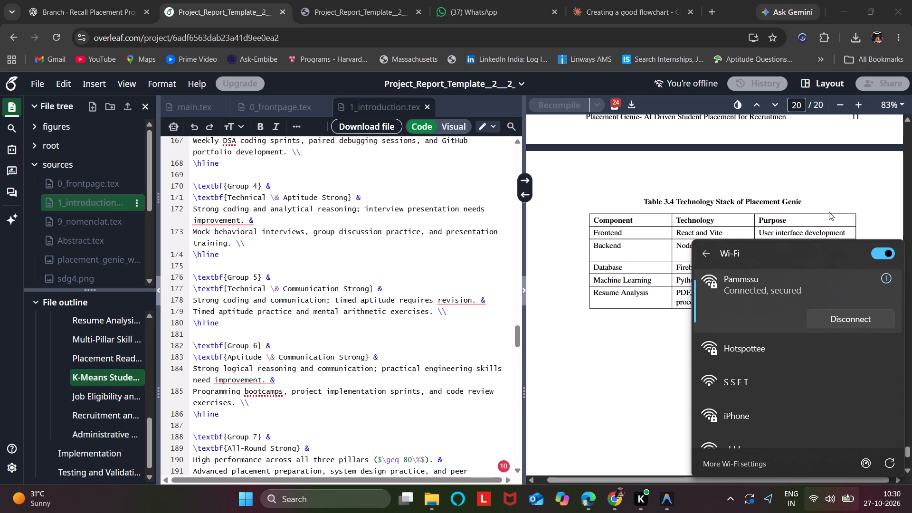
{"action": "left_click", "coordinate": [781, 186]}
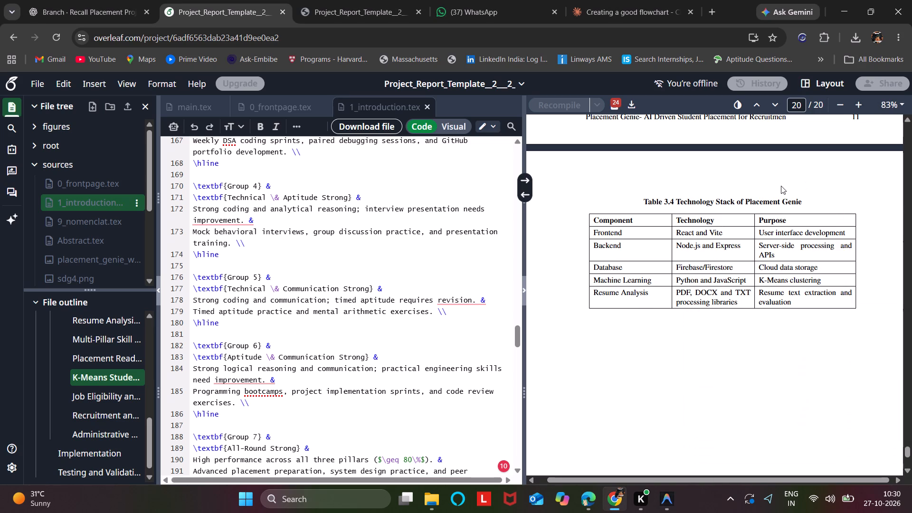